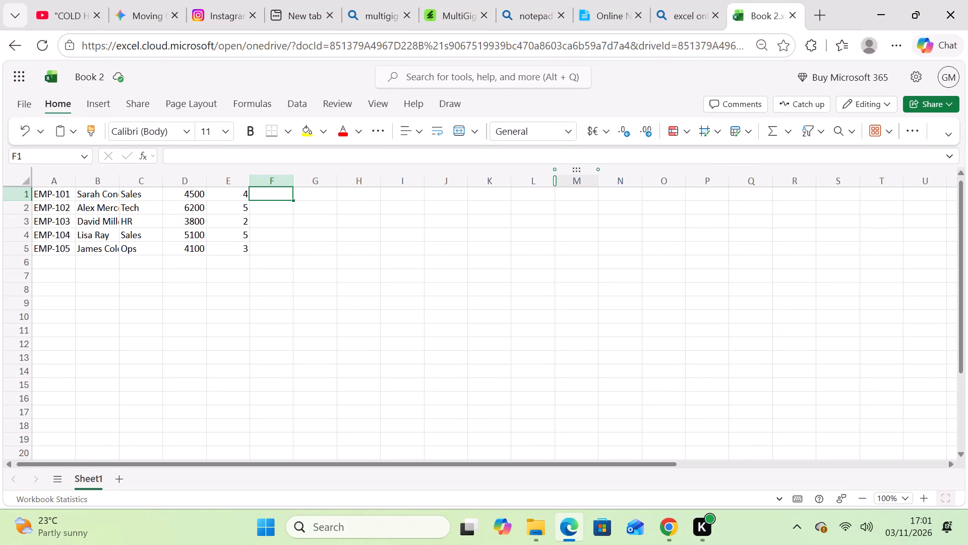
Launch the PhotoCraft image editor from the recent searches.
{"action": "left_click", "coordinate": [346, 526]}
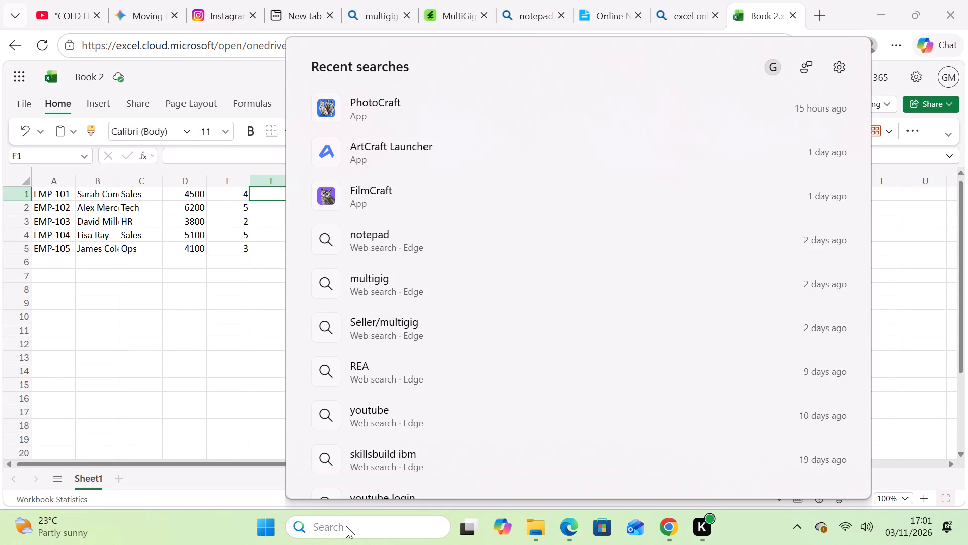
{"action": "left_click", "coordinate": [360, 99]}
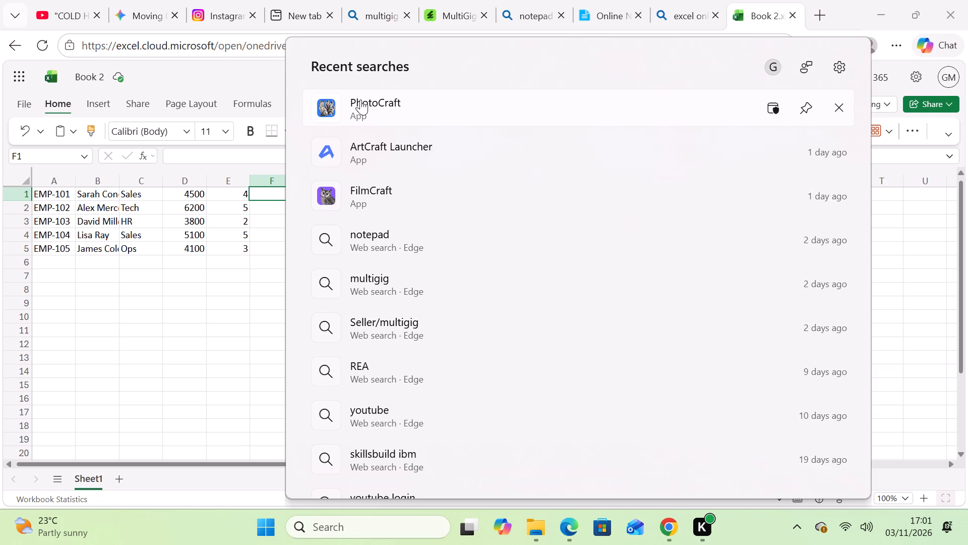
{"action": "double_click", "coordinate": [360, 99]}
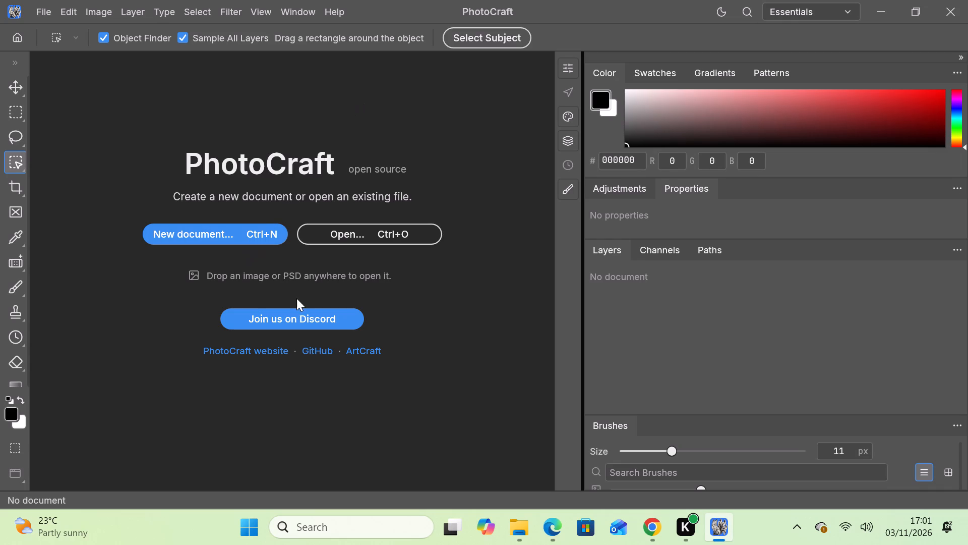
Create a new Portrait 4 x 6 inch document at 300 ppi in RGB Color with a black background.
{"action": "left_click", "coordinate": [226, 230]}
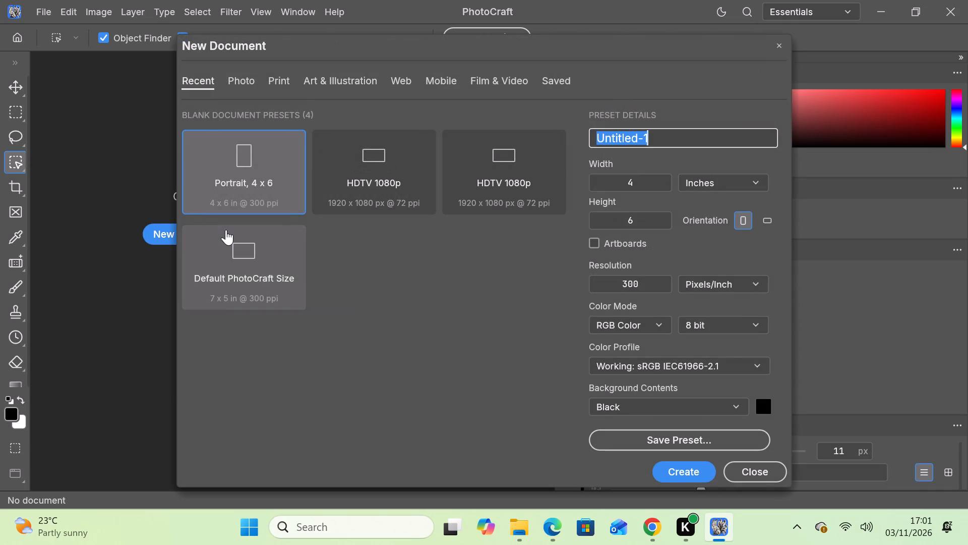
{"action": "left_click", "coordinate": [700, 468]}
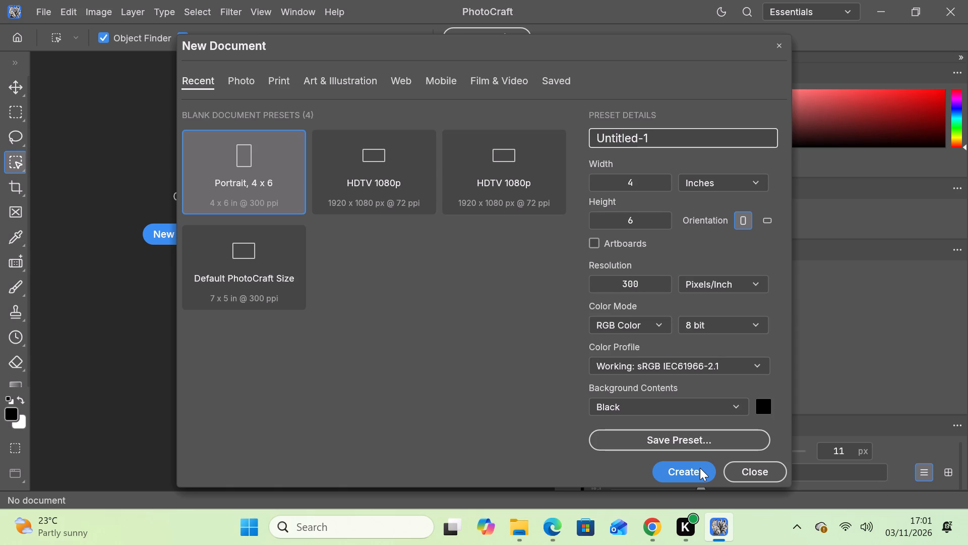
{"action": "left_click", "coordinate": [700, 468]}
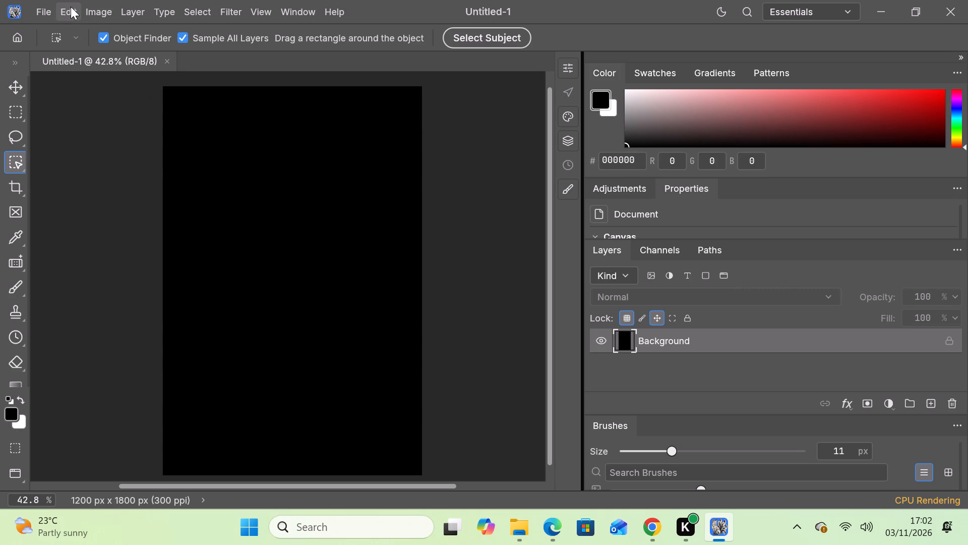
Place the photo "WhatsApp Image 2026-11-02 at 12.06.44 PM" from Camera Roll as an embedded object in the document.
{"action": "left_click", "coordinate": [48, 4]}
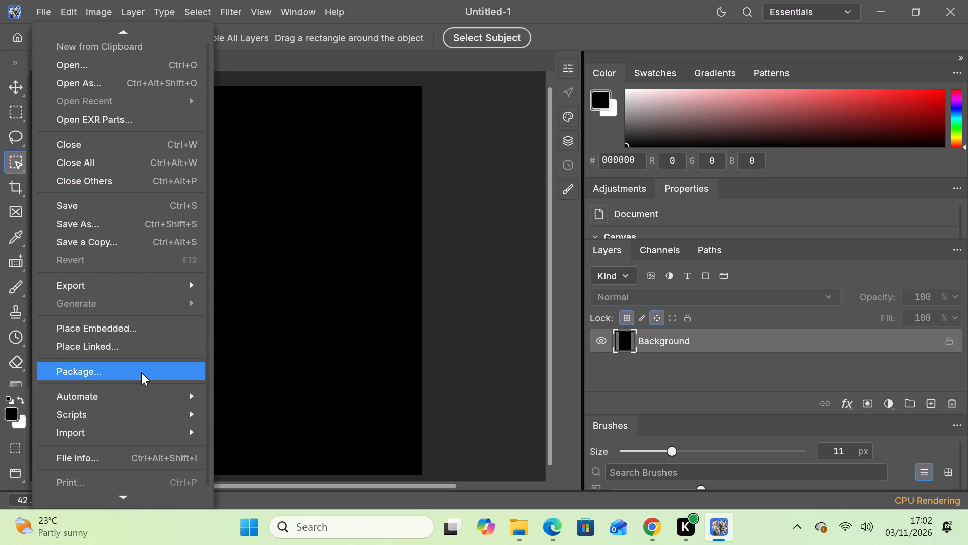
{"action": "scroll", "coordinate": [141, 372], "scroll_direction": "down", "scroll_amount": 3}
{"action": "scroll", "coordinate": [141, 372], "scroll_direction": "up", "scroll_amount": 1}
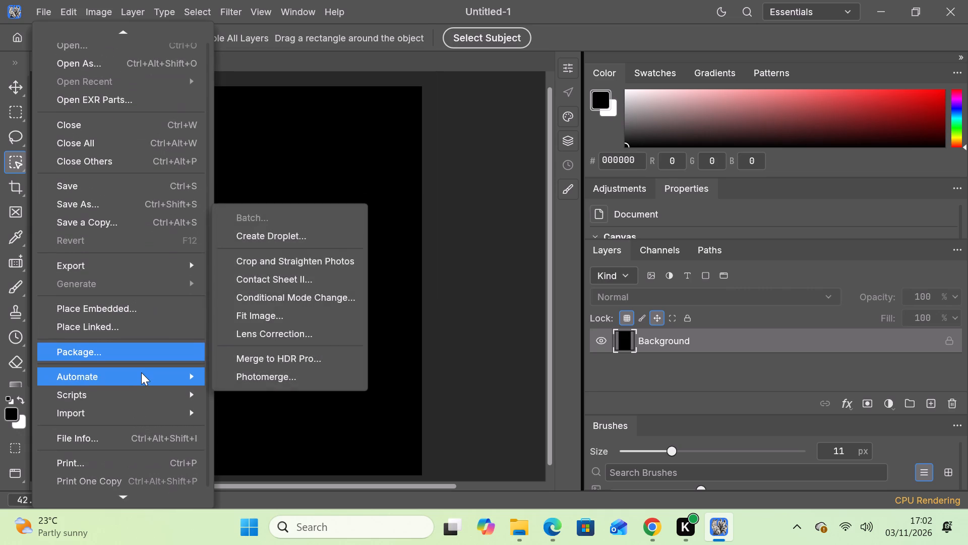
{"action": "left_click", "coordinate": [140, 312]}
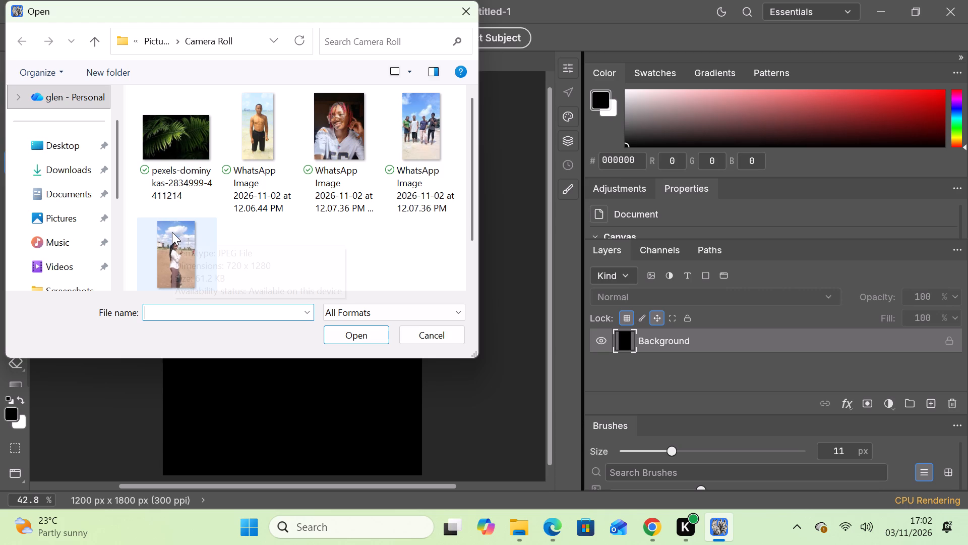
{"action": "left_click", "coordinate": [249, 140]}
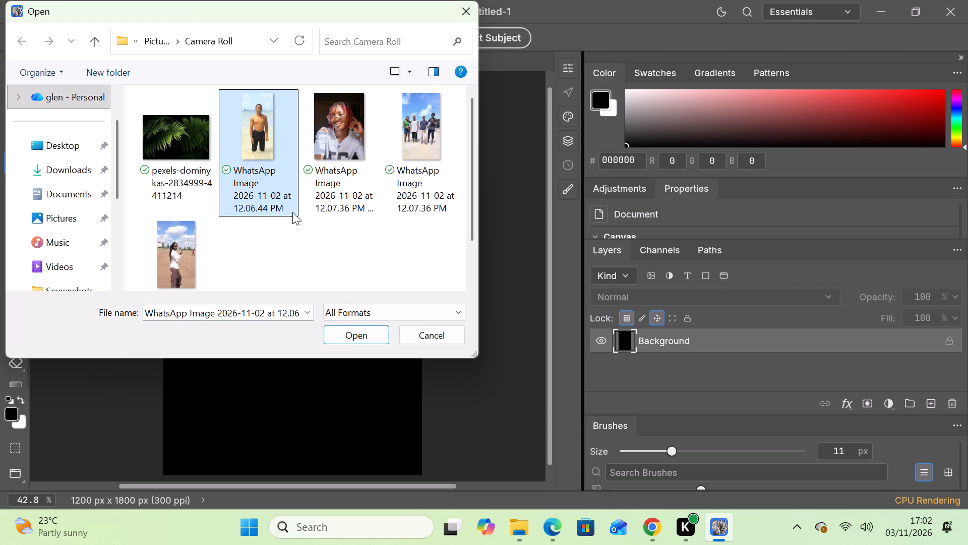
{"action": "left_click", "coordinate": [340, 342]}
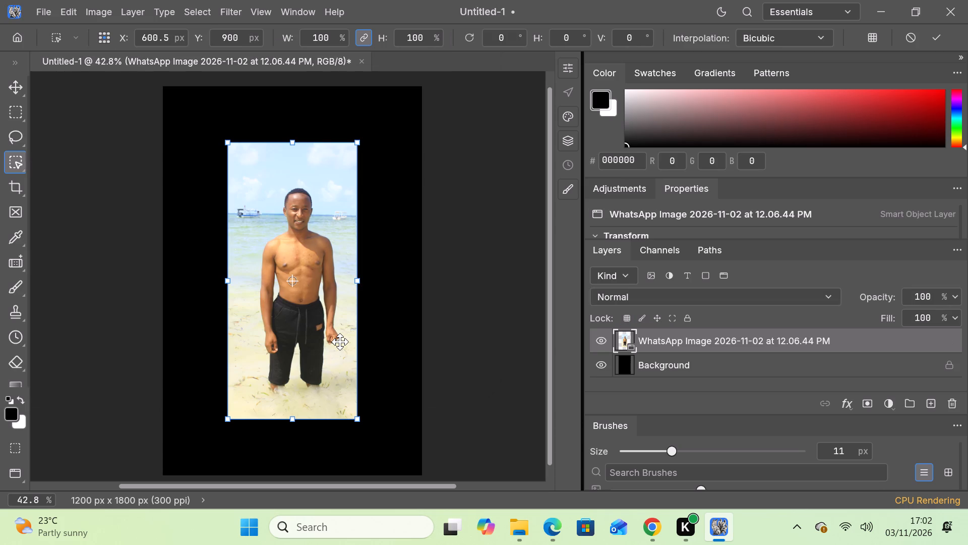
Scale the placed beach photo up proportionally to about 124%, with its top edge meeting the canvas top.
{"action": "left_click_drag", "start_coordinate": [293, 142], "coordinate": [293, 138]}
{"action": "left_click_drag", "start_coordinate": [293, 138], "coordinate": [282, 93]}
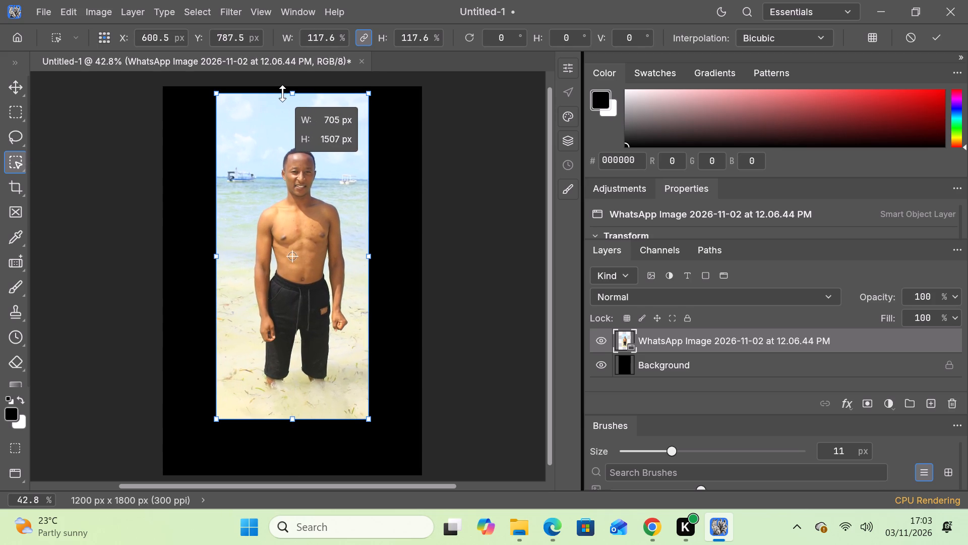
{"action": "left_click_drag", "start_coordinate": [282, 93], "coordinate": [281, 89]}
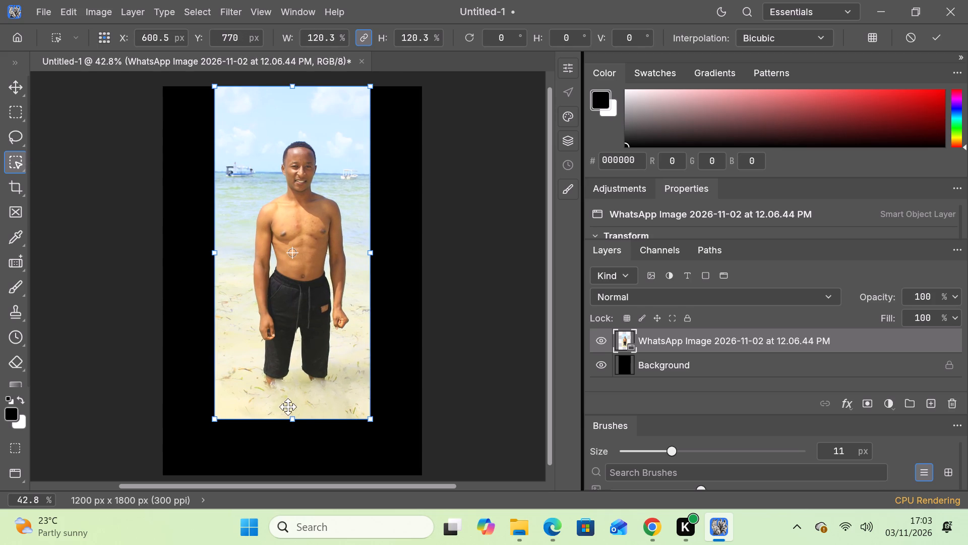
{"action": "left_click_drag", "start_coordinate": [292, 420], "coordinate": [292, 432]}
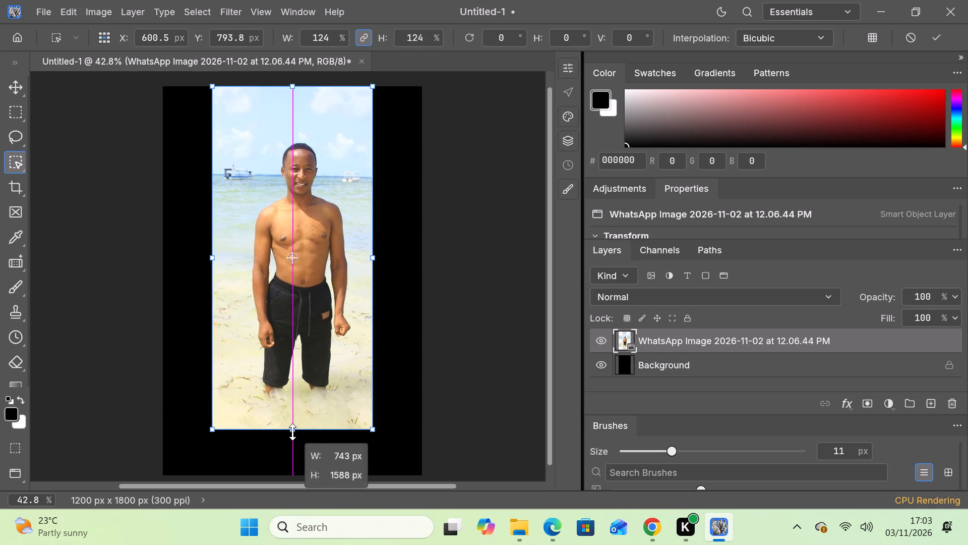
Scale the placed beach photo proportionally to about 200% so it fills the full canvas width and height, and apply the transform.
{"action": "left_click_drag", "start_coordinate": [292, 432], "coordinate": [292, 473]}
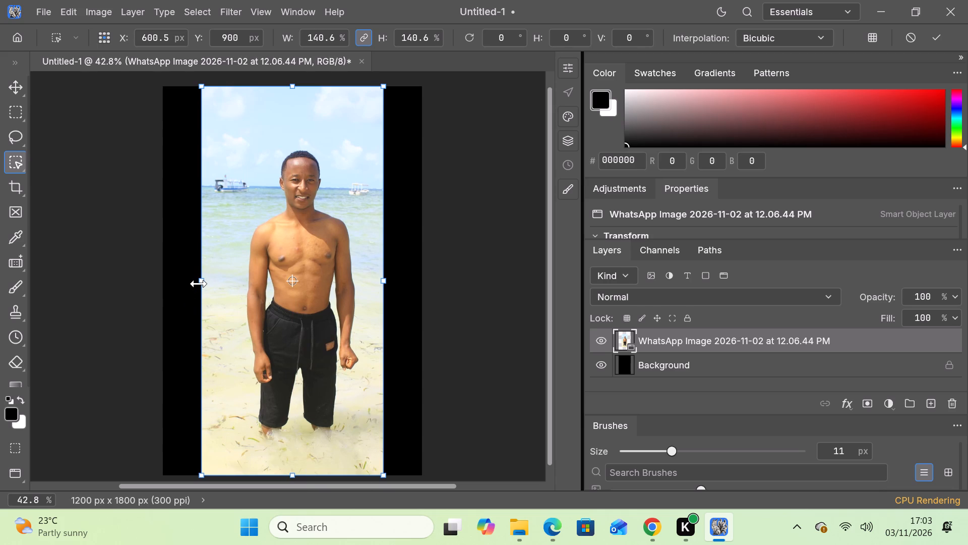
{"action": "left_click_drag", "start_coordinate": [199, 284], "coordinate": [173, 284]}
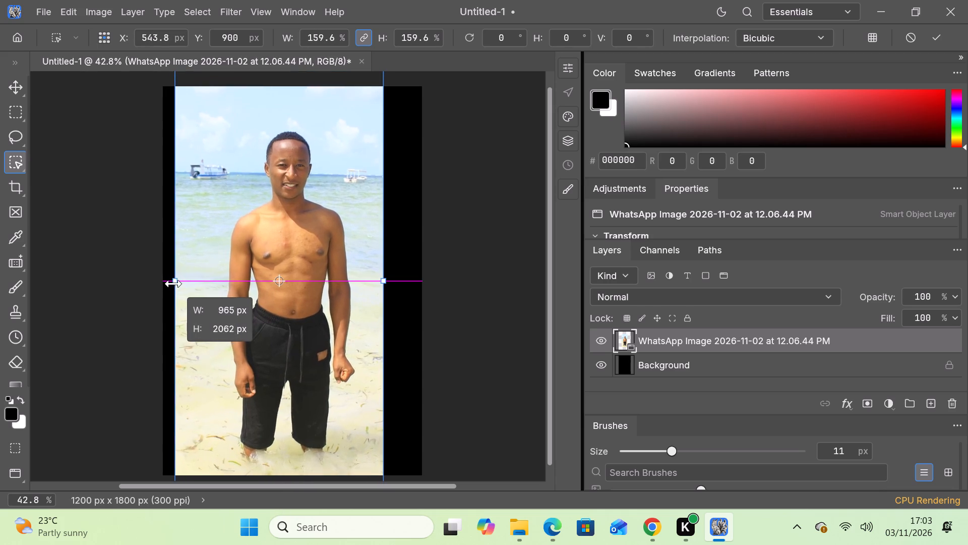
{"action": "left_click_drag", "start_coordinate": [173, 284], "coordinate": [165, 286]}
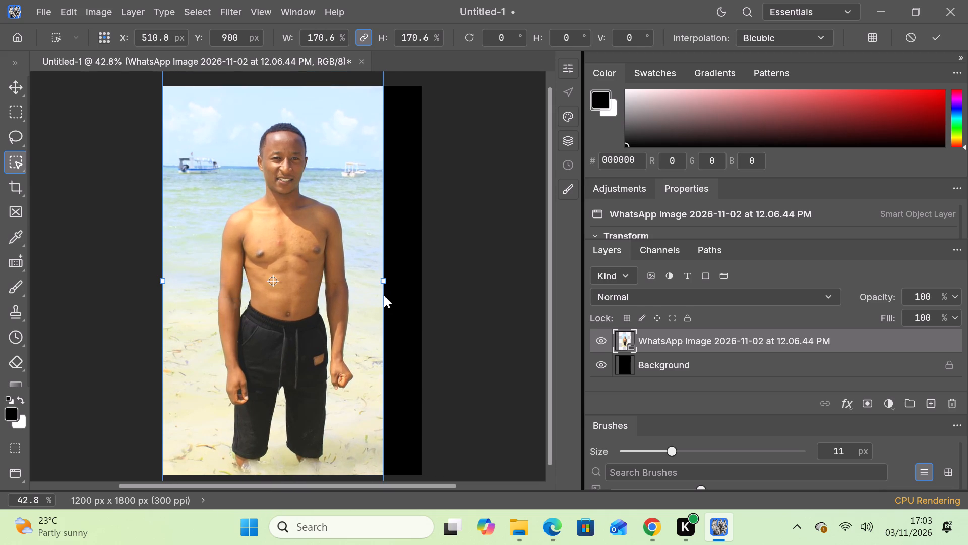
{"action": "left_click_drag", "start_coordinate": [384, 281], "coordinate": [409, 281]}
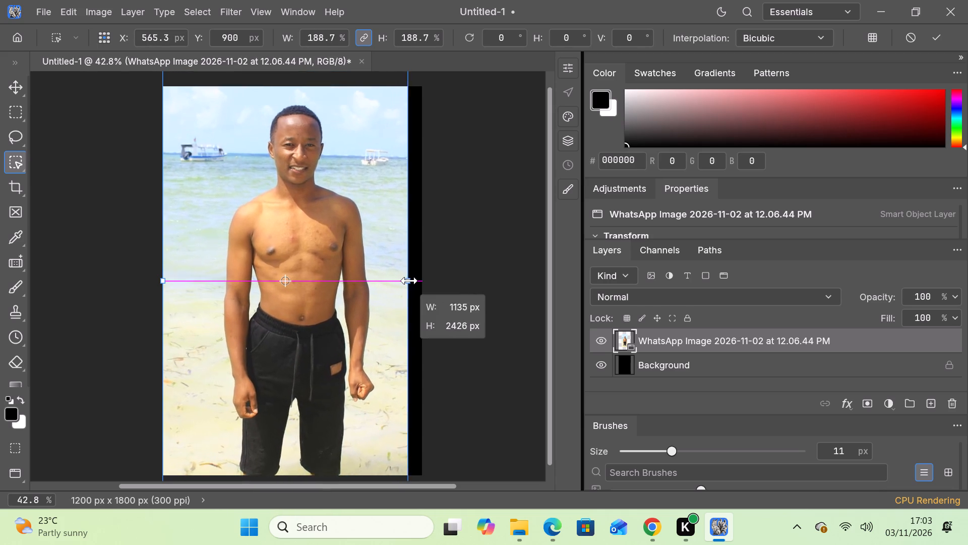
{"action": "left_click_drag", "start_coordinate": [409, 281], "coordinate": [419, 283]}
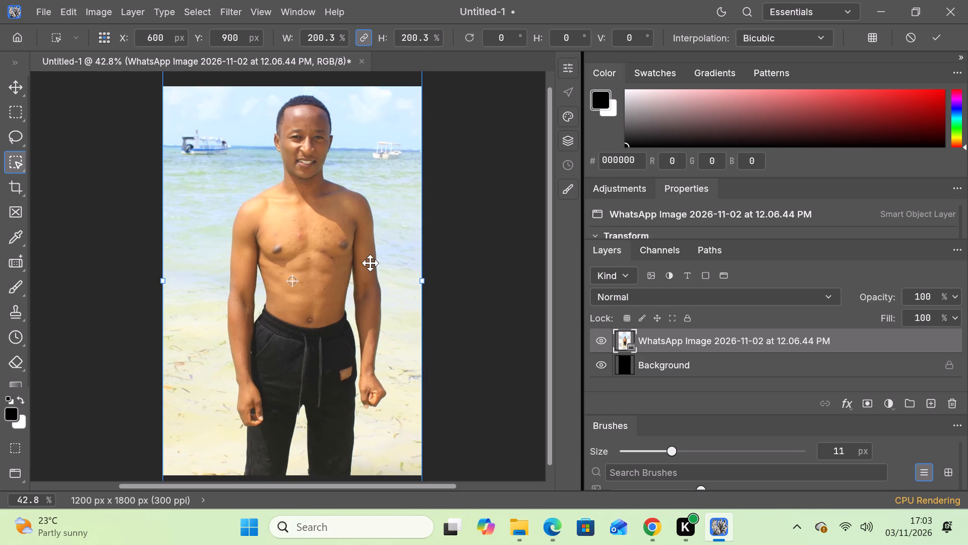
{"action": "left_click", "coordinate": [481, 256]}
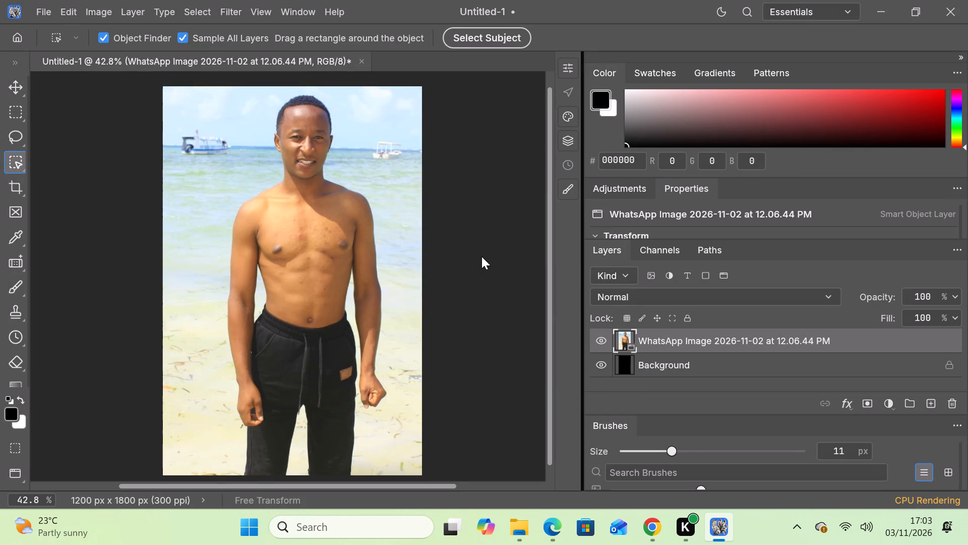
Add a Brightness/Contrast adjustment layer above the beach photo.
{"action": "scroll", "coordinate": [728, 364], "scroll_direction": "down", "scroll_amount": 3}
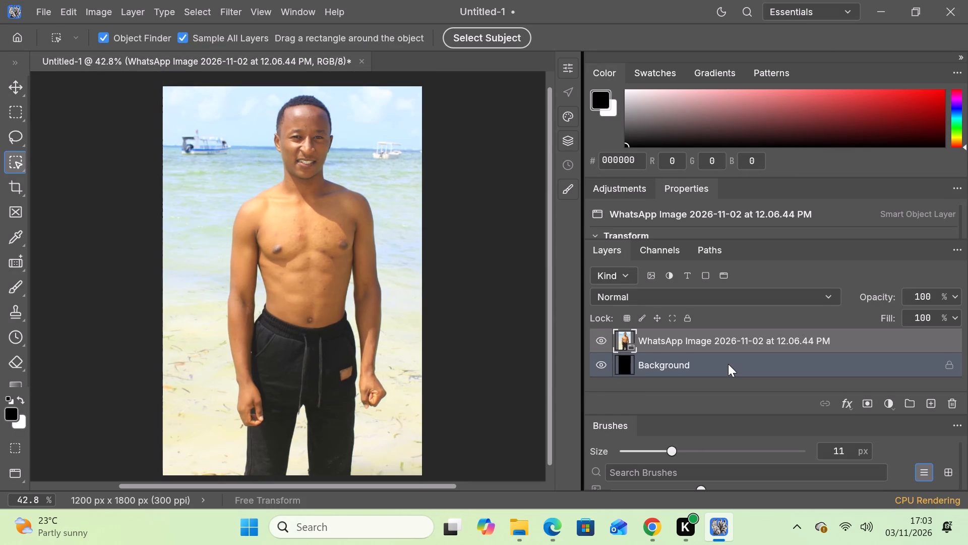
{"action": "scroll", "coordinate": [728, 364], "scroll_direction": "down", "scroll_amount": 1}
{"action": "scroll", "coordinate": [728, 364], "scroll_direction": "up", "scroll_amount": 2}
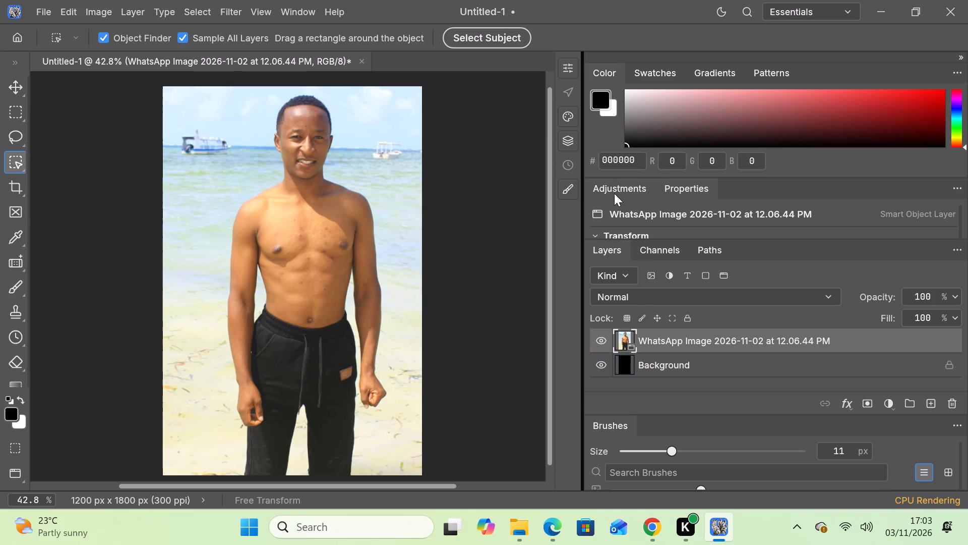
{"action": "left_click", "coordinate": [615, 192]}
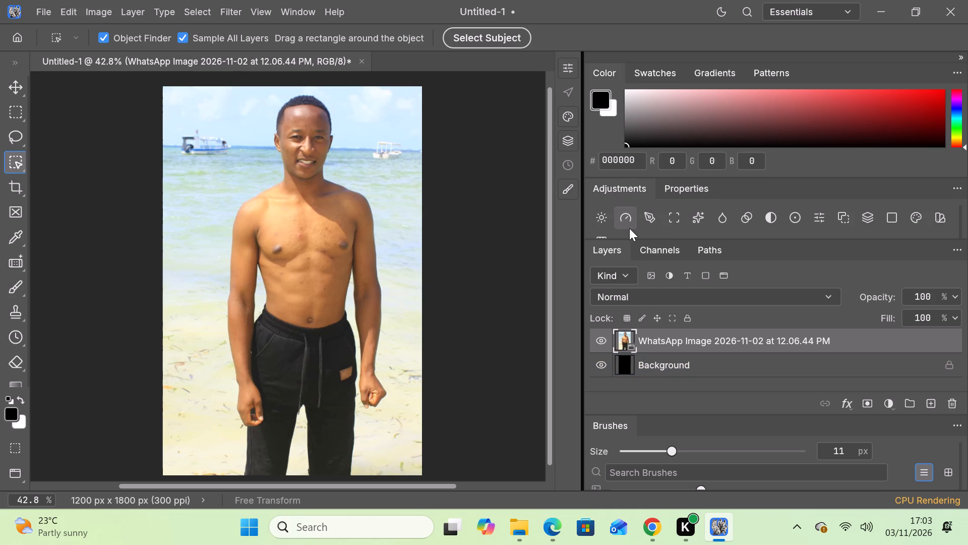
{"action": "scroll", "coordinate": [629, 228], "scroll_direction": "down", "scroll_amount": 2}
{"action": "left_click", "coordinate": [603, 217]}
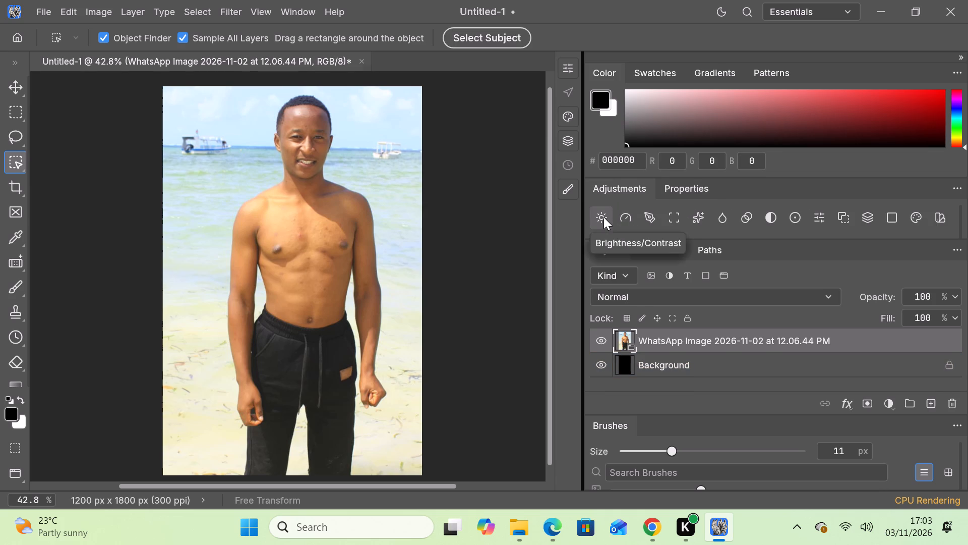
Set the Brightness of the Brightness/Contrast adjustment to -10.
{"action": "scroll", "coordinate": [639, 221], "scroll_direction": "down", "scroll_amount": 1}
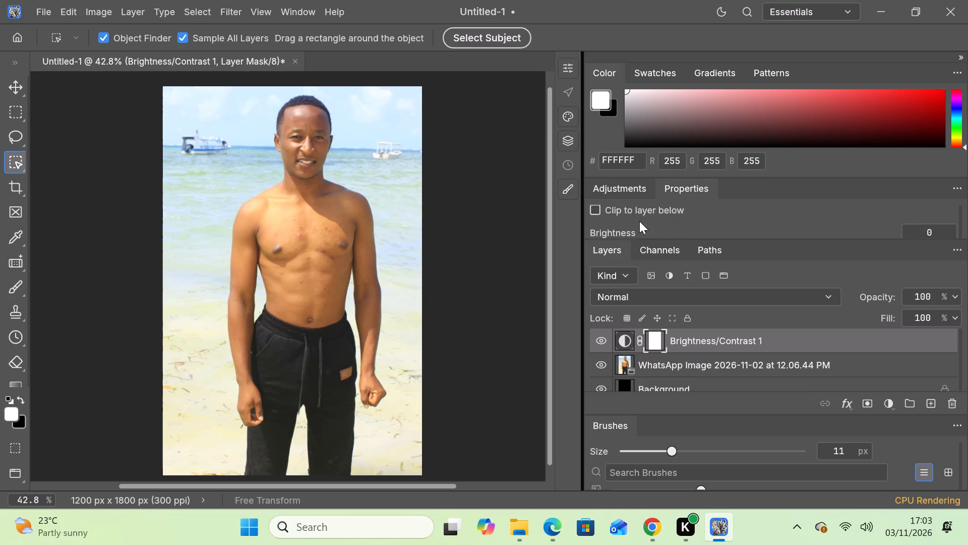
{"action": "scroll", "coordinate": [639, 221], "scroll_direction": "up", "scroll_amount": 2}
{"action": "left_click", "coordinate": [639, 221]}
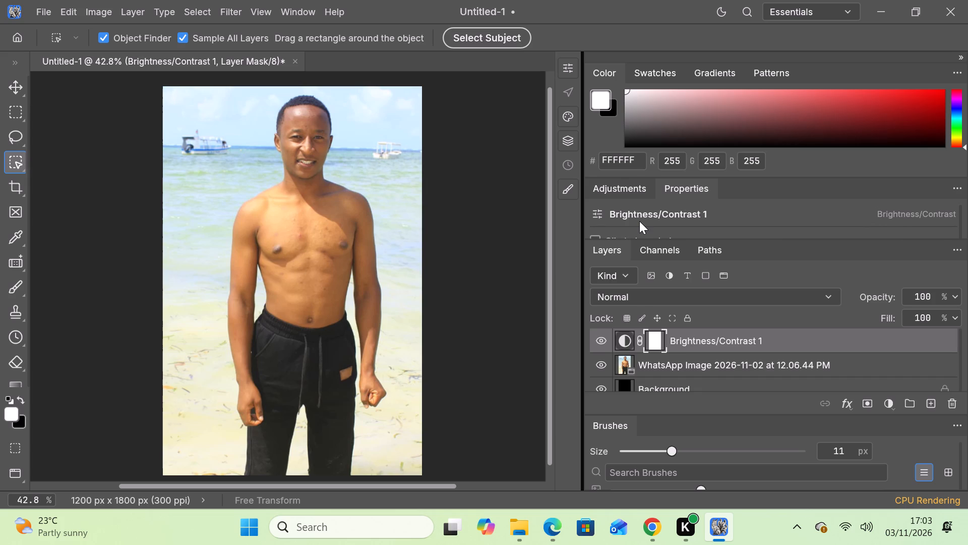
{"action": "left_click_drag", "start_coordinate": [695, 237], "coordinate": [694, 272]}
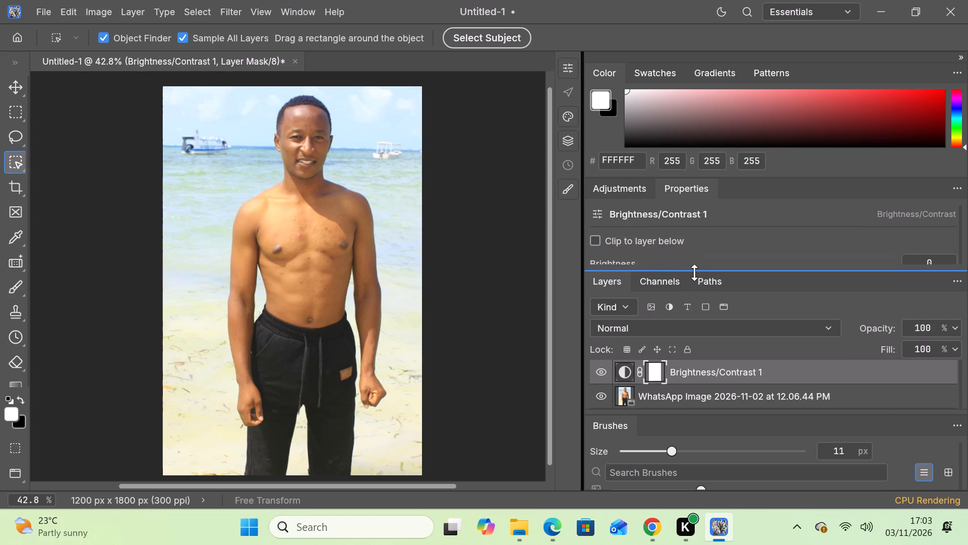
{"action": "left_click_drag", "start_coordinate": [694, 272], "coordinate": [706, 330]}
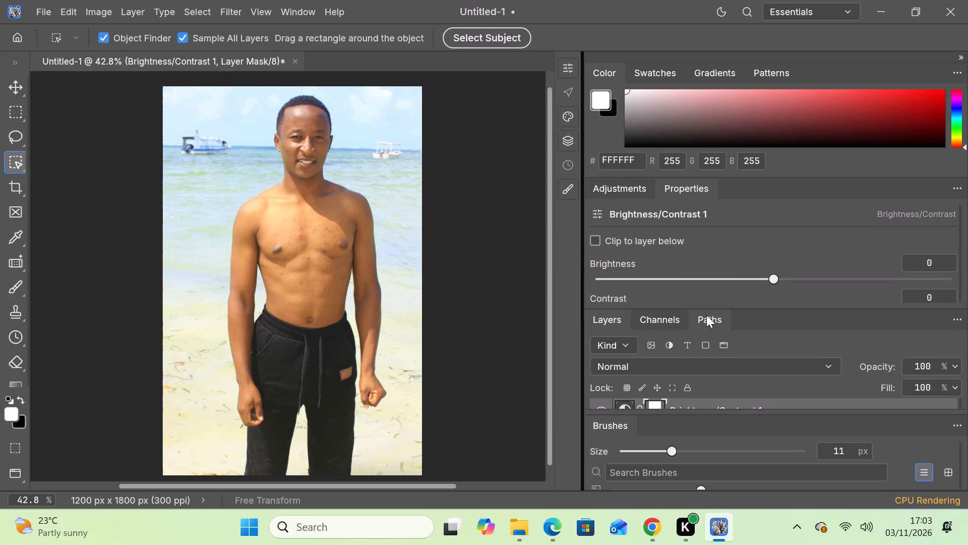
{"action": "scroll", "coordinate": [689, 270], "scroll_direction": "down", "scroll_amount": 2}
{"action": "scroll", "coordinate": [689, 270], "scroll_direction": "up", "scroll_amount": 1}
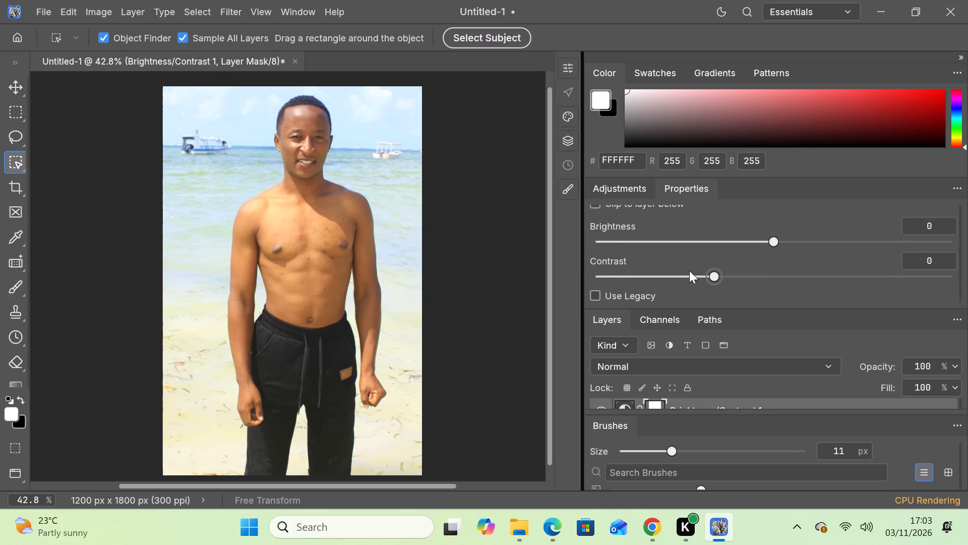
{"action": "left_click_drag", "start_coordinate": [774, 241], "coordinate": [768, 242]}
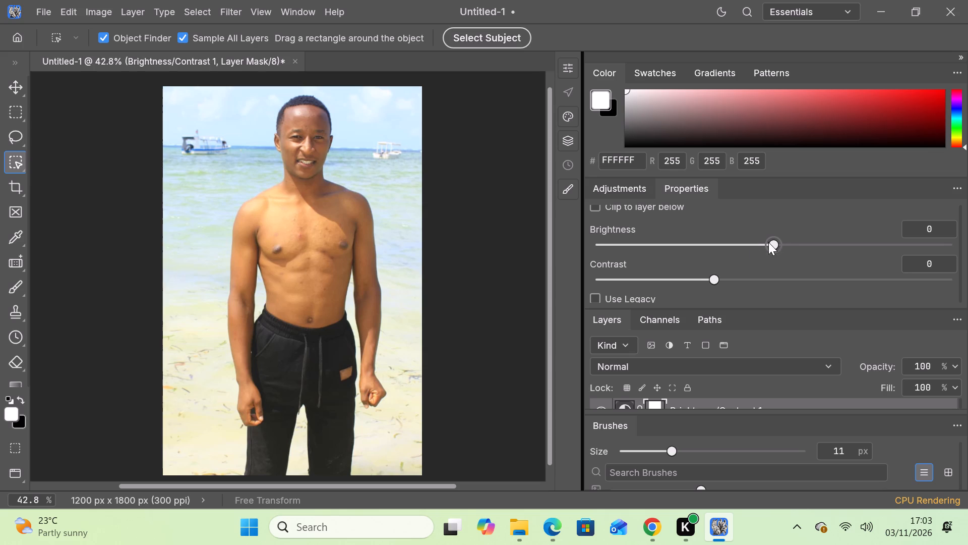
{"action": "left_click_drag", "start_coordinate": [768, 242], "coordinate": [800, 253]}
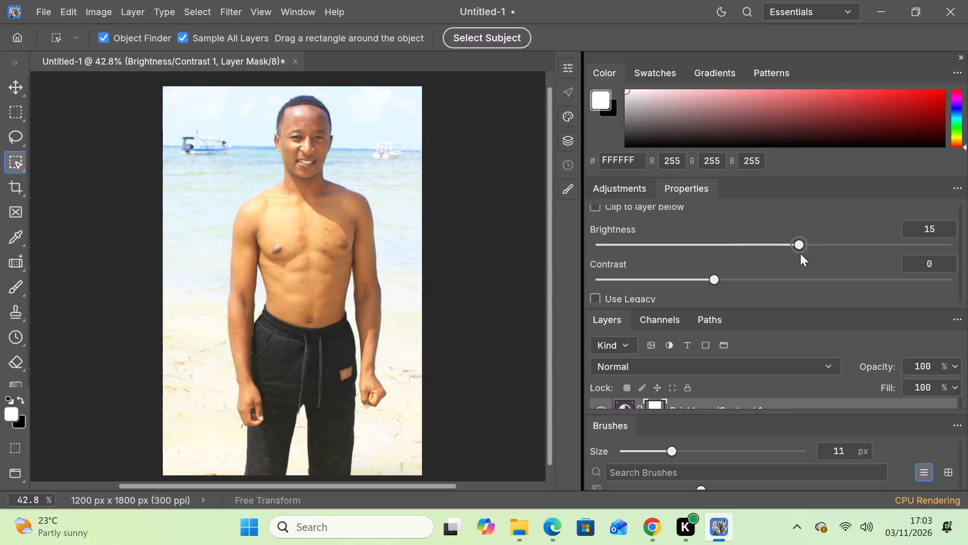
{"action": "left_click_drag", "start_coordinate": [800, 253], "coordinate": [762, 274]}
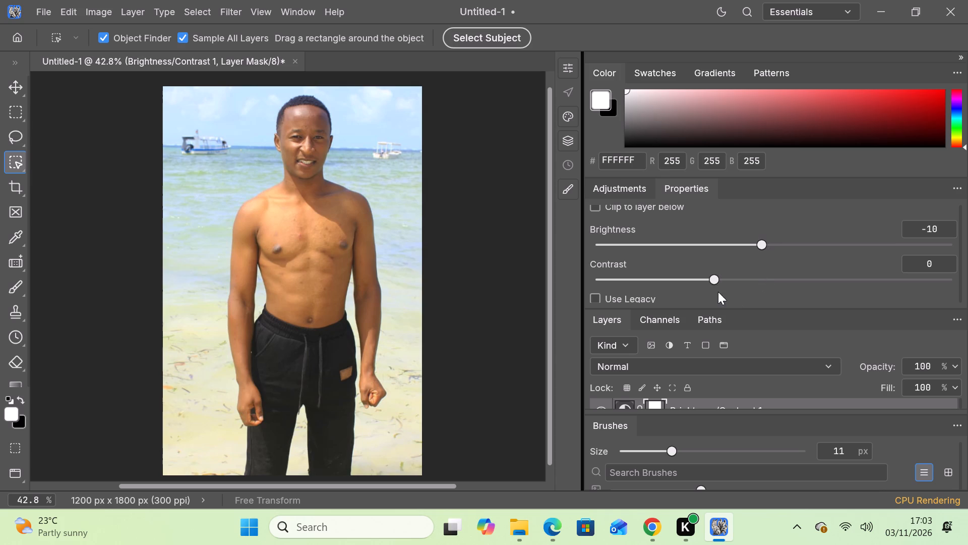
Set the Contrast of the Brightness/Contrast adjustment to 9.
{"action": "left_click_drag", "start_coordinate": [716, 279], "coordinate": [736, 288]}
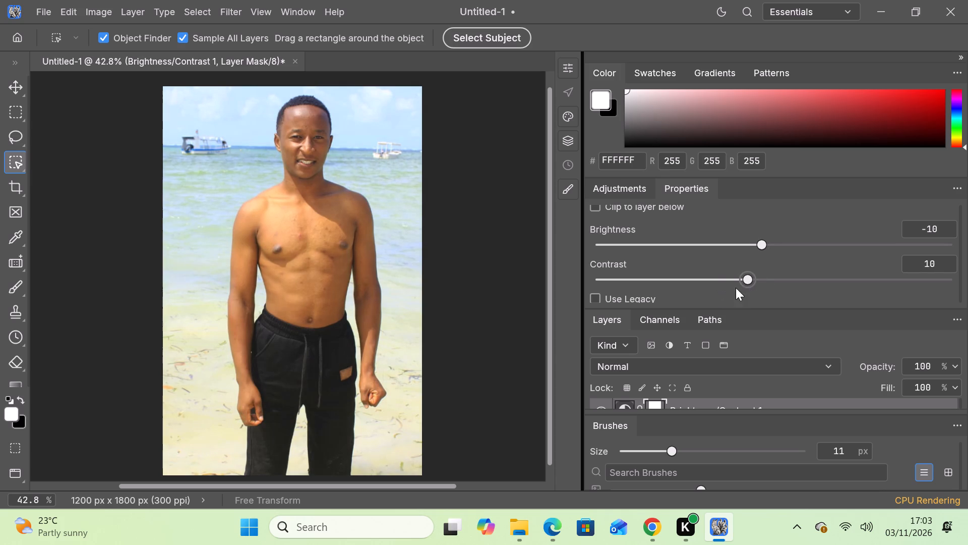
{"action": "left_click_drag", "start_coordinate": [736, 288], "coordinate": [737, 293]}
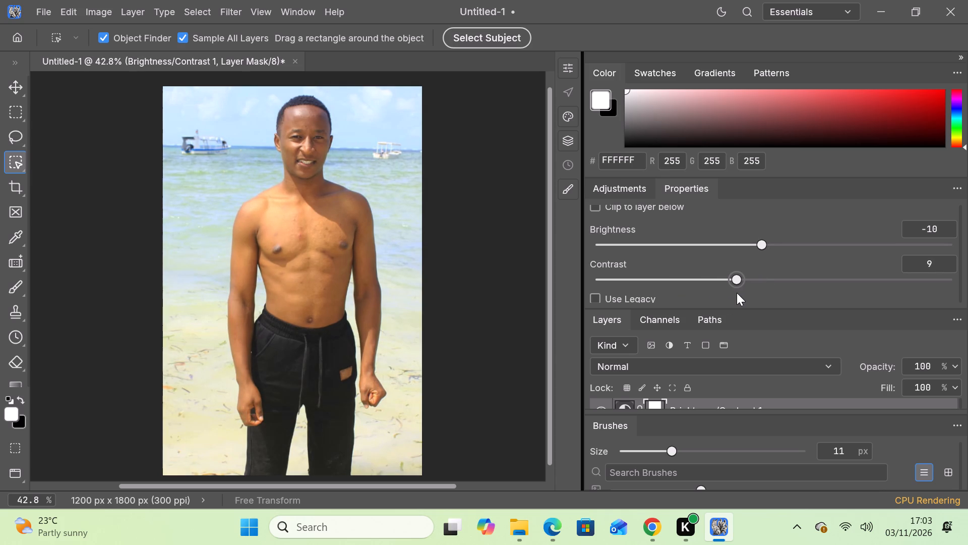
{"action": "left_click_drag", "start_coordinate": [737, 293], "coordinate": [737, 293]}
{"action": "left_click_drag", "start_coordinate": [737, 293], "coordinate": [737, 296]}
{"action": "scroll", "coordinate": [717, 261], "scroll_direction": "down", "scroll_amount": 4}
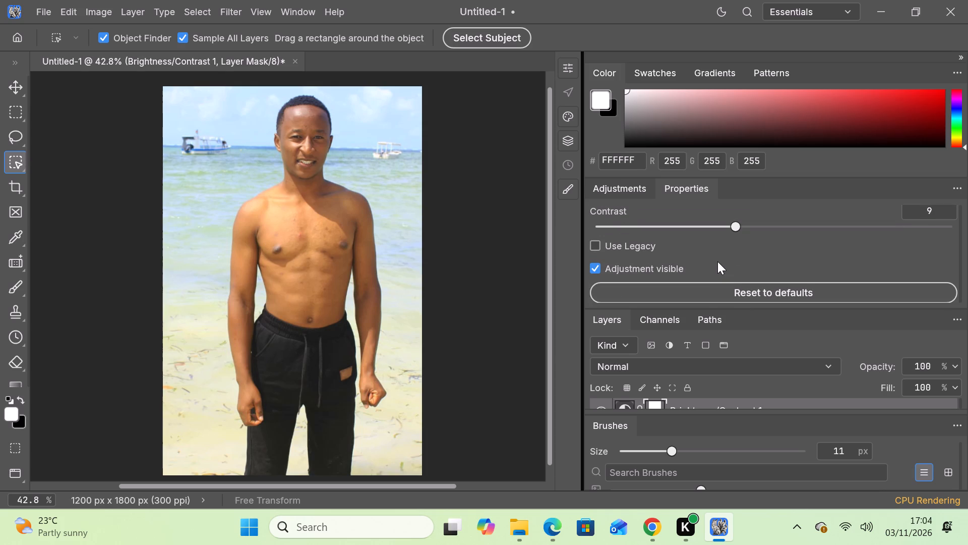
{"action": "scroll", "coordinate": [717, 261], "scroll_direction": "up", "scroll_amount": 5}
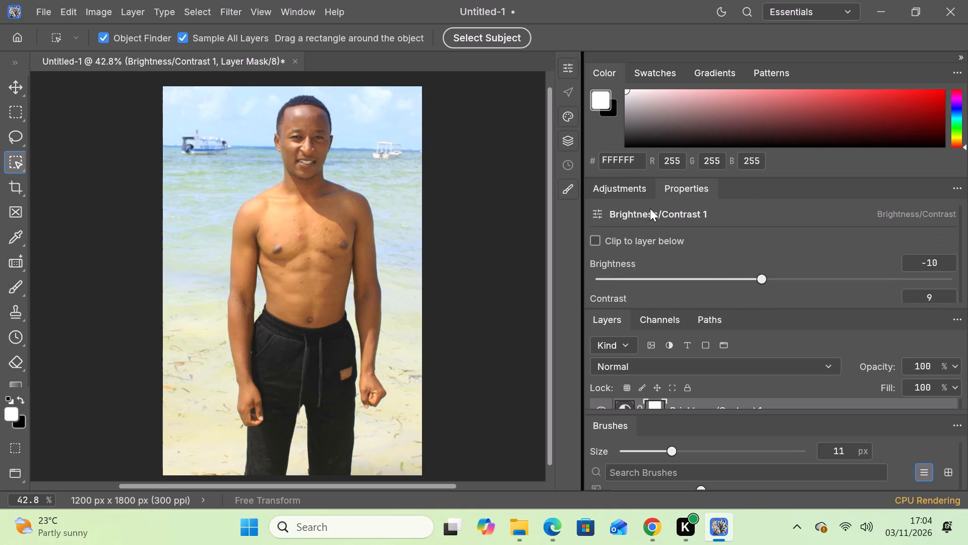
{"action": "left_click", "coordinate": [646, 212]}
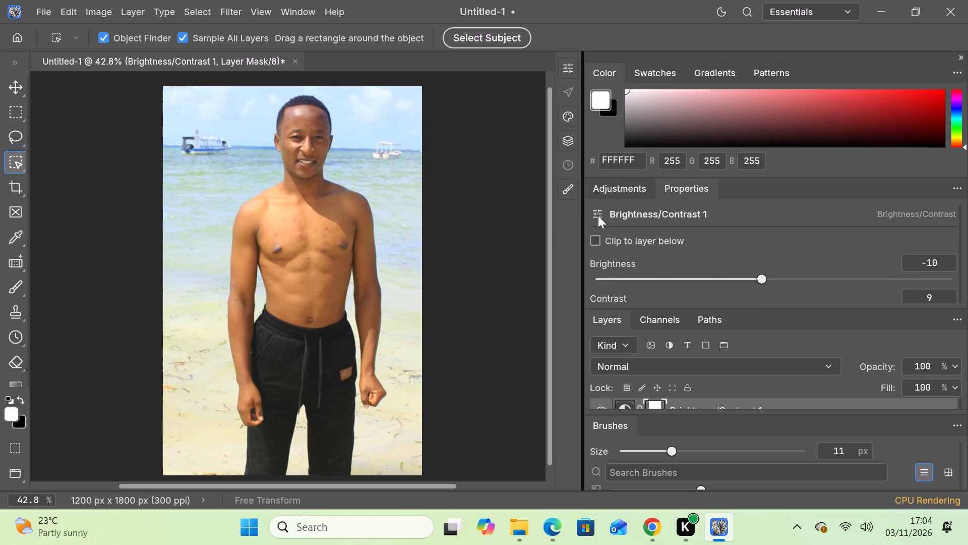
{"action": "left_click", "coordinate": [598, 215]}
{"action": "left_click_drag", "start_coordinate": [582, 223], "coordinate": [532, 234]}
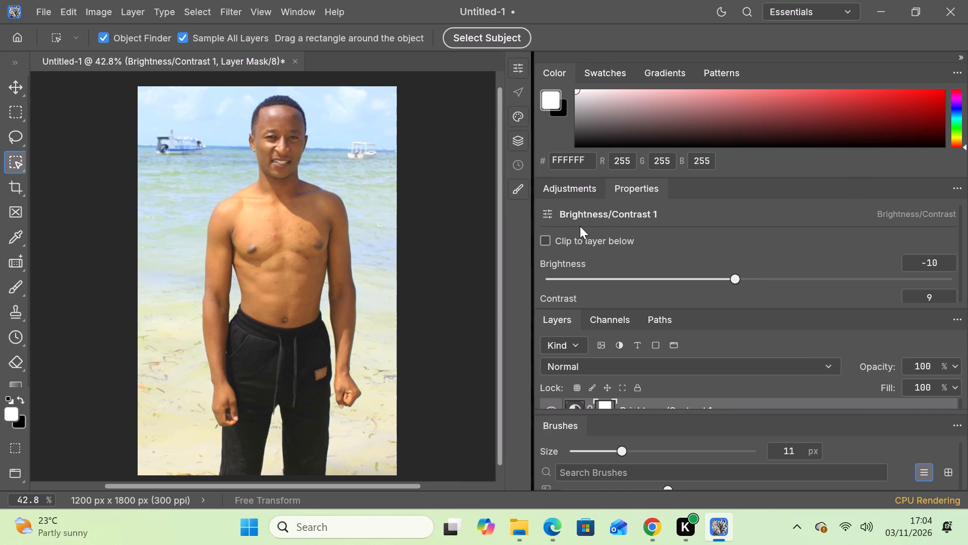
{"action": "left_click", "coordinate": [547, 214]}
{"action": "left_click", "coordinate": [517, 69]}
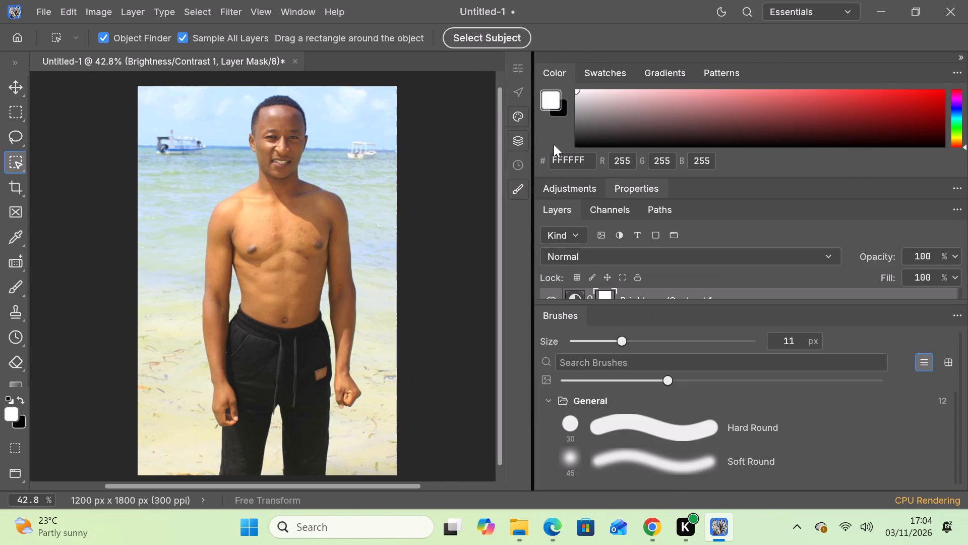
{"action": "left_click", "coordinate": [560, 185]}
Add a Color Balance adjustment layer above the Brightness/Contrast adjustment.
{"action": "scroll", "coordinate": [655, 239], "scroll_direction": "down", "scroll_amount": 1}
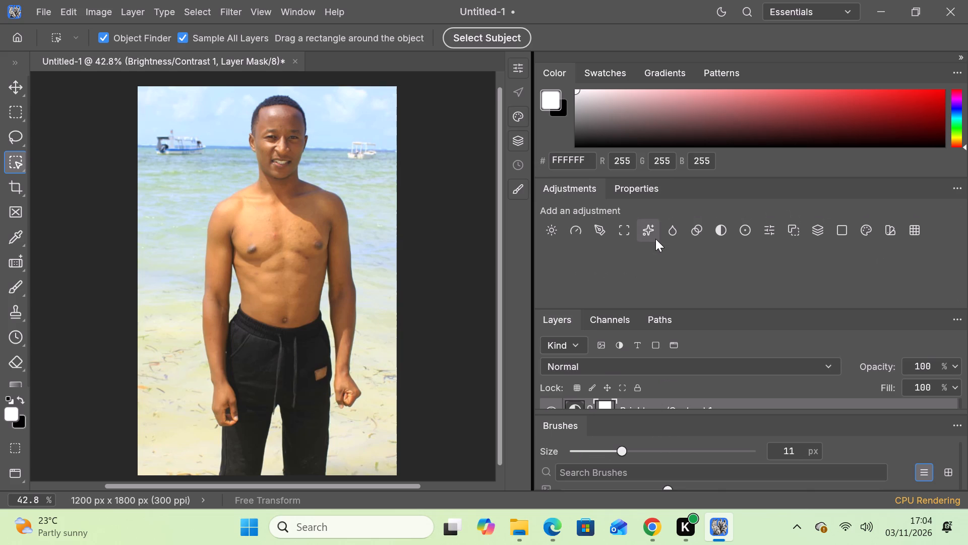
{"action": "scroll", "coordinate": [655, 239], "scroll_direction": "down", "scroll_amount": 1}
{"action": "scroll", "coordinate": [655, 239], "scroll_direction": "up", "scroll_amount": 3}
{"action": "scroll", "coordinate": [569, 209], "scroll_direction": "down", "scroll_amount": 1}
{"action": "left_click_drag", "start_coordinate": [967, 219], "coordinate": [967, 276]}
{"action": "scroll", "coordinate": [581, 227], "scroll_direction": "down", "scroll_amount": 2}
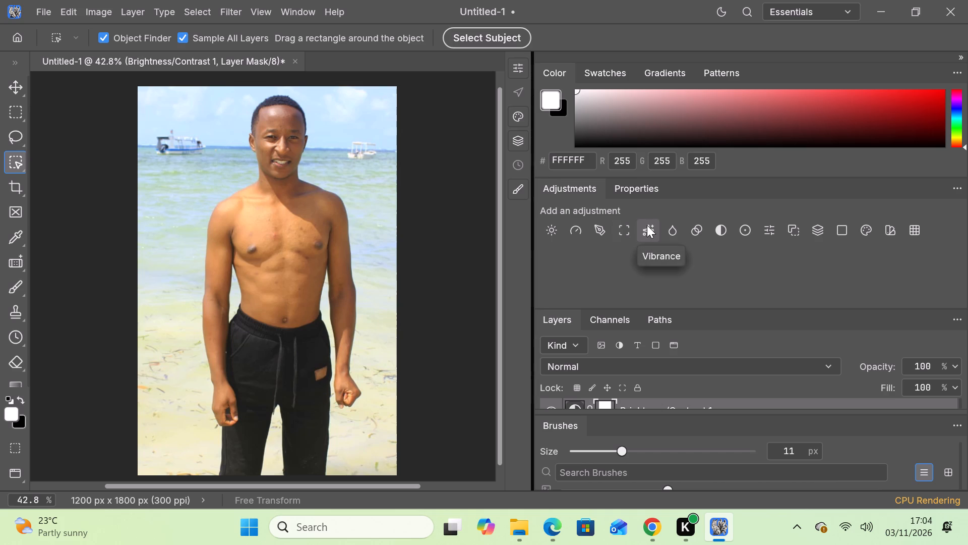
{"action": "left_click", "coordinate": [693, 234]}
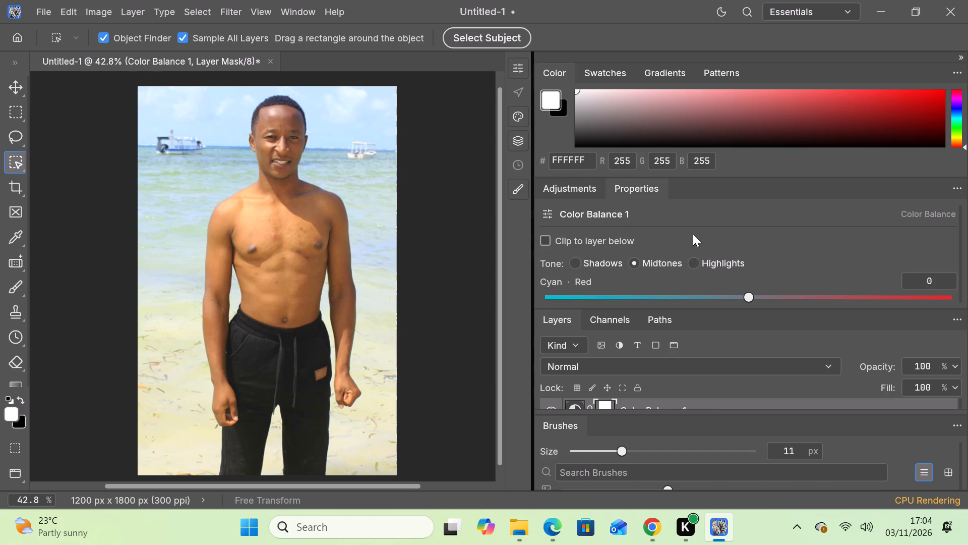
Set the midtones Cyan–Red balance of the Color Balance adjustment to -6.
{"action": "scroll", "coordinate": [723, 254], "scroll_direction": "down", "scroll_amount": 2}
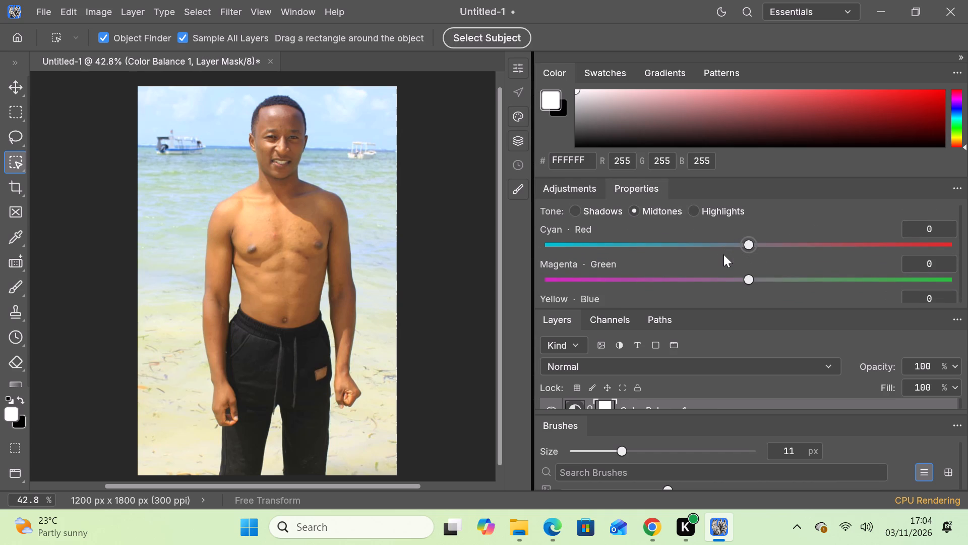
{"action": "scroll", "coordinate": [723, 254], "scroll_direction": "down", "scroll_amount": 1}
{"action": "left_click", "coordinate": [749, 242]}
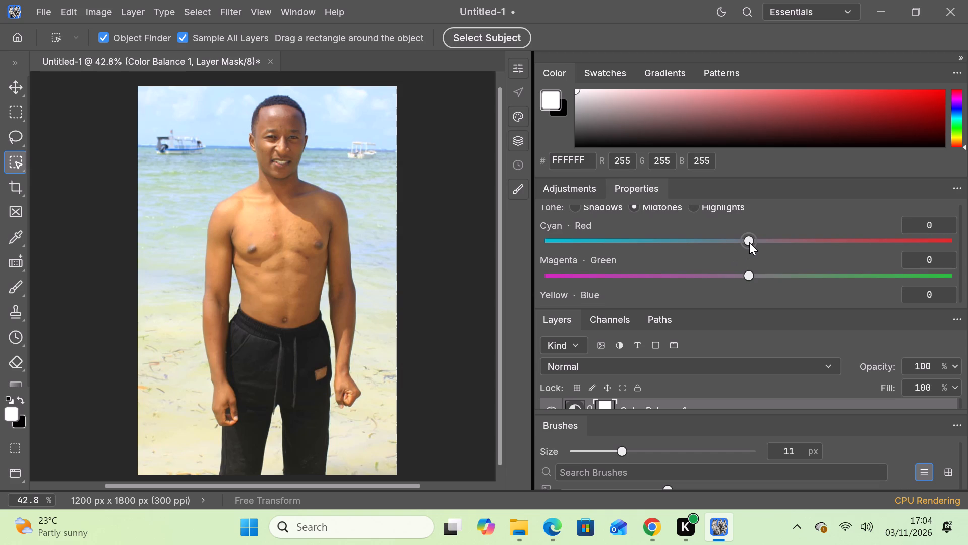
{"action": "left_click_drag", "start_coordinate": [749, 242], "coordinate": [731, 241]}
{"action": "left_click_drag", "start_coordinate": [731, 241], "coordinate": [784, 237]}
{"action": "left_click_drag", "start_coordinate": [784, 237], "coordinate": [739, 241]}
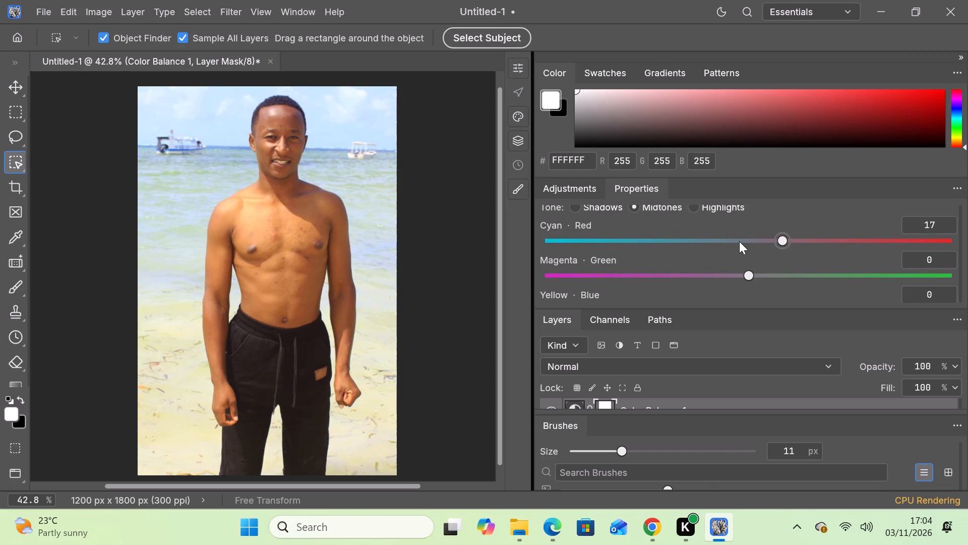
{"action": "left_click_drag", "start_coordinate": [739, 241], "coordinate": [737, 242]}
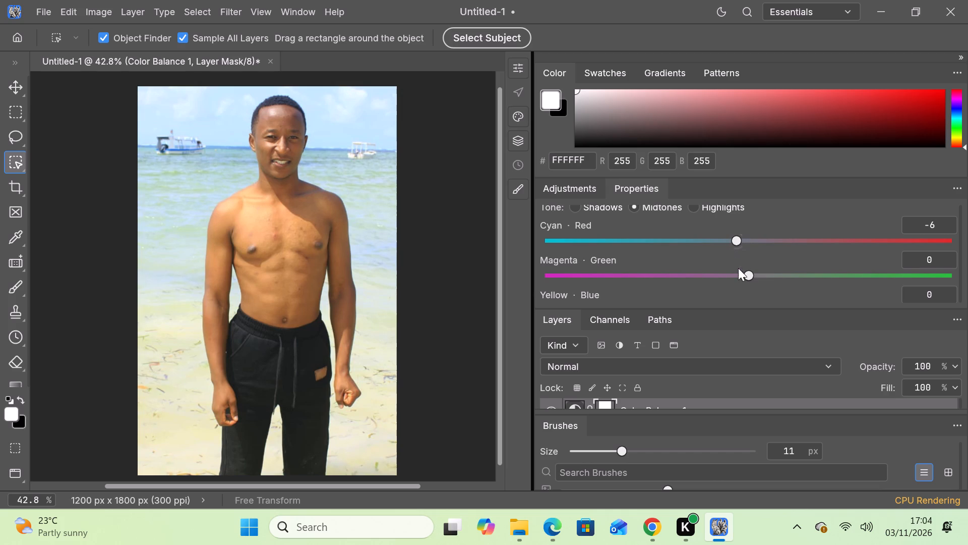
Try several Magenta–Green balances for the midtones of the Color Balance adjustment and settle on 6.
{"action": "left_click_drag", "start_coordinate": [747, 275], "coordinate": [731, 285]}
{"action": "left_click_drag", "start_coordinate": [731, 285], "coordinate": [778, 276]}
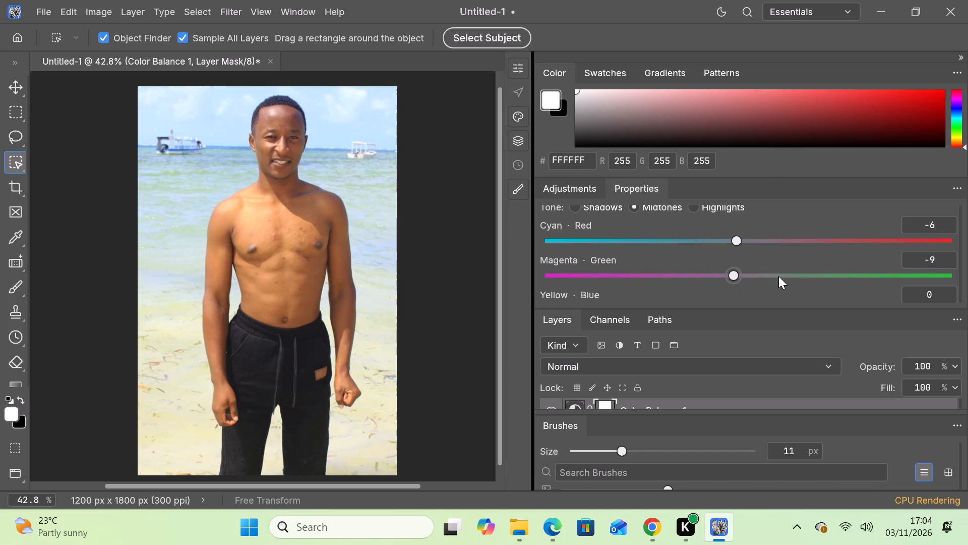
{"action": "left_click_drag", "start_coordinate": [778, 276], "coordinate": [858, 272]}
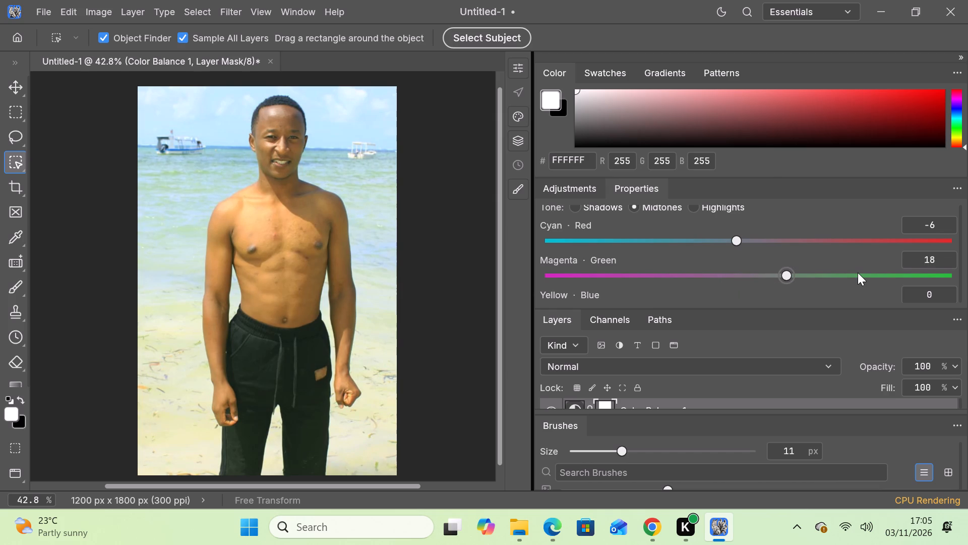
{"action": "left_click_drag", "start_coordinate": [858, 272], "coordinate": [788, 297]}
{"action": "left_click_drag", "start_coordinate": [788, 297], "coordinate": [610, 301]}
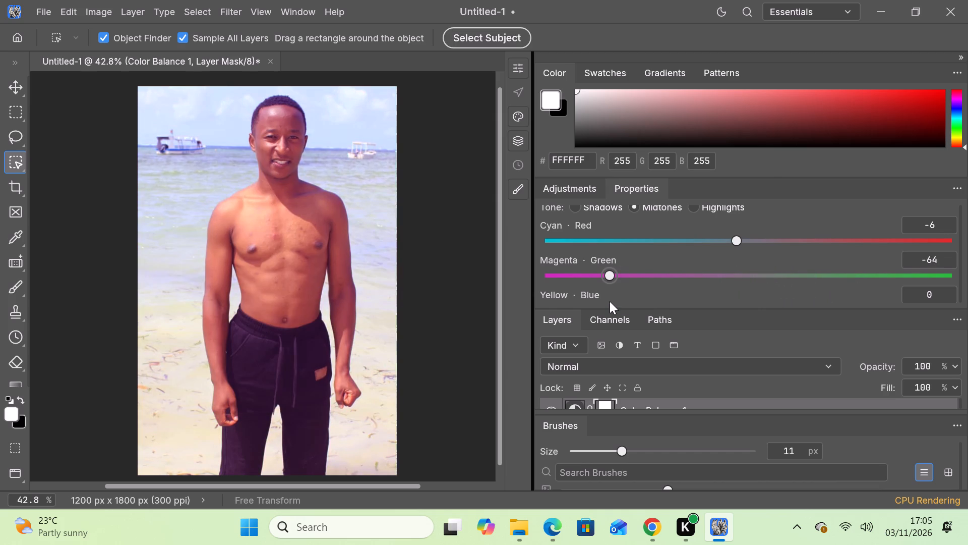
{"action": "left_click_drag", "start_coordinate": [610, 301], "coordinate": [740, 295]}
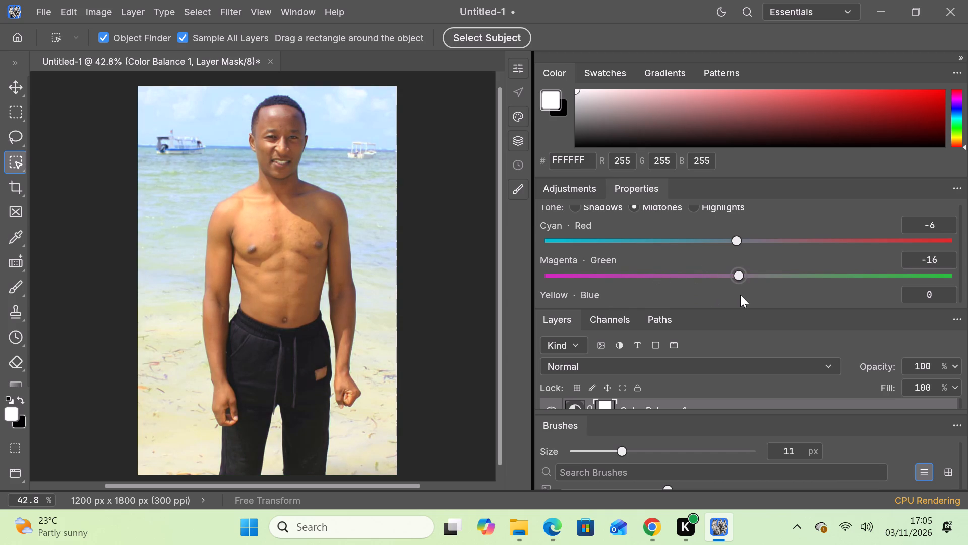
{"action": "left_click_drag", "start_coordinate": [740, 295], "coordinate": [752, 298]}
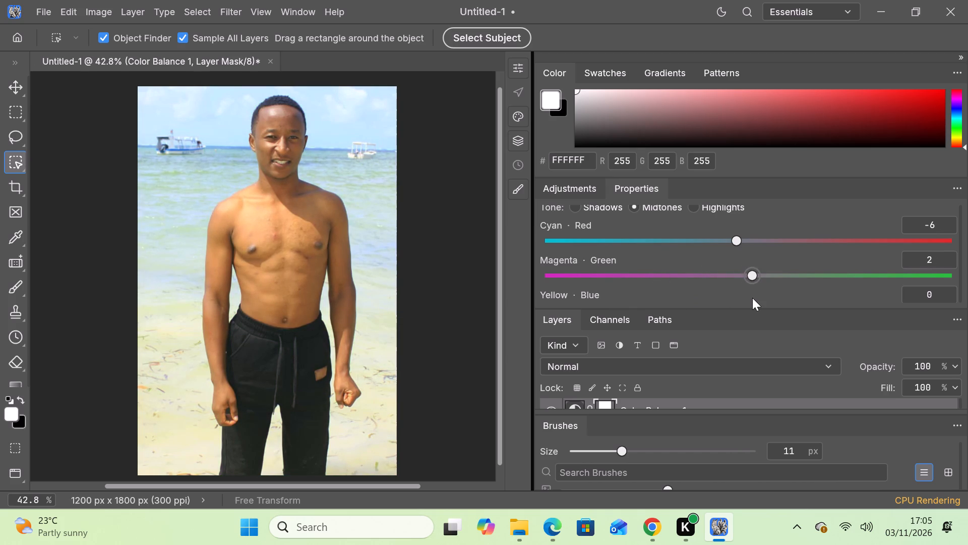
{"action": "left_click_drag", "start_coordinate": [752, 298], "coordinate": [740, 303]}
{"action": "left_click_drag", "start_coordinate": [740, 303], "coordinate": [720, 311]}
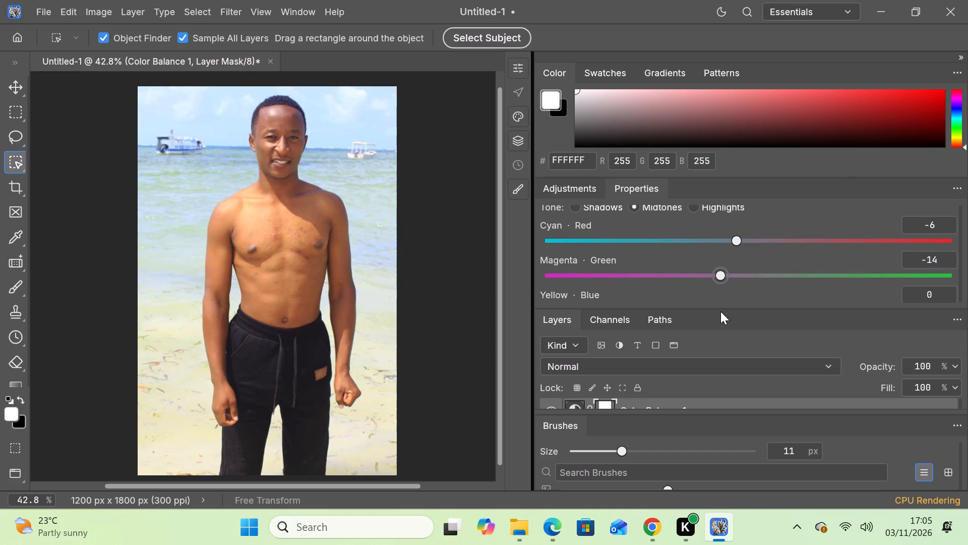
{"action": "left_click_drag", "start_coordinate": [720, 311], "coordinate": [747, 304]}
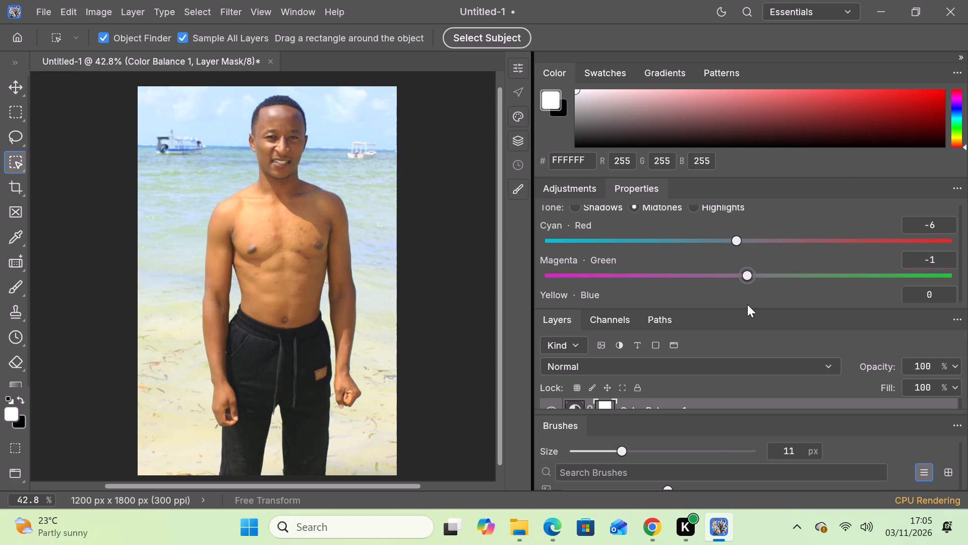
{"action": "left_click_drag", "start_coordinate": [747, 304], "coordinate": [763, 302]}
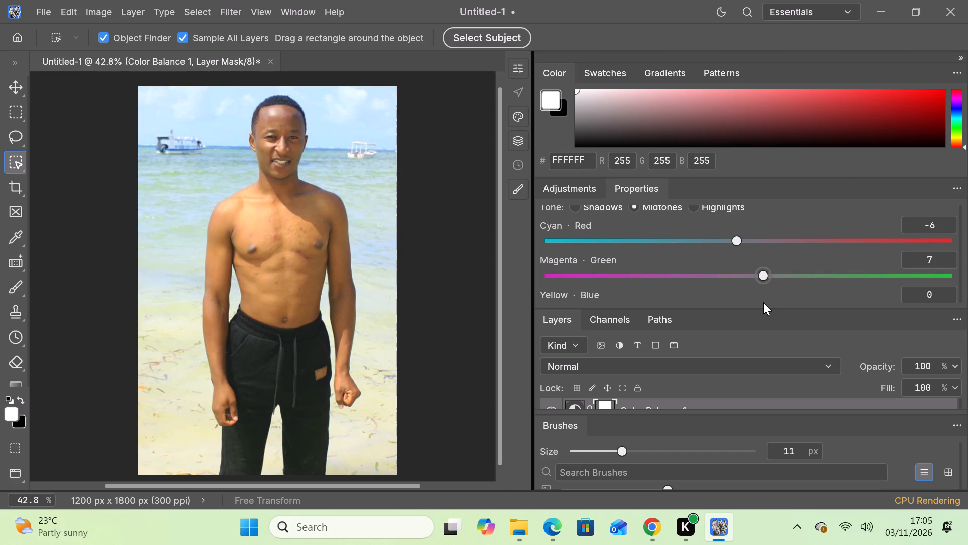
{"action": "left_click_drag", "start_coordinate": [763, 302], "coordinate": [752, 307]}
{"action": "left_click_drag", "start_coordinate": [752, 307], "coordinate": [749, 308]}
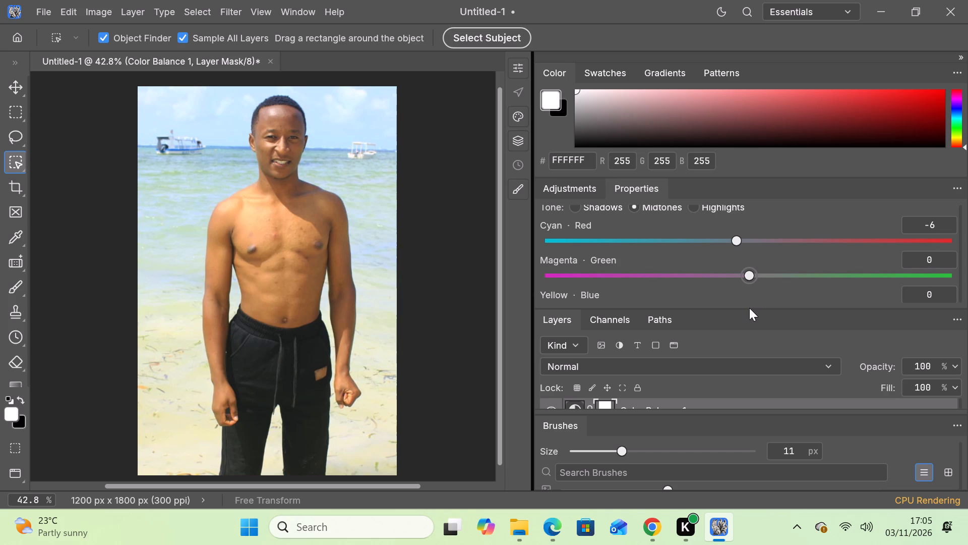
{"action": "left_click_drag", "start_coordinate": [749, 308], "coordinate": [766, 308]}
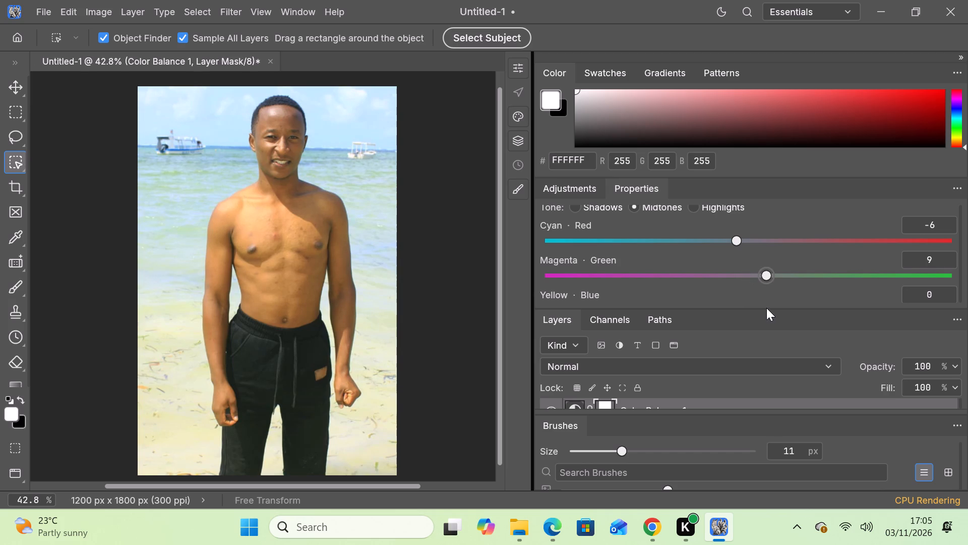
{"action": "left_click_drag", "start_coordinate": [766, 308], "coordinate": [757, 310]}
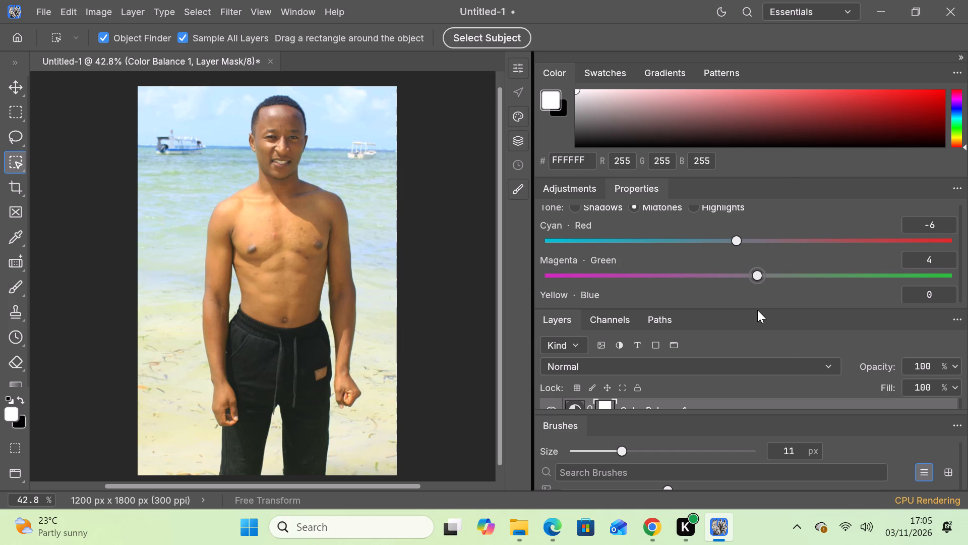
{"action": "left_click_drag", "start_coordinate": [757, 310], "coordinate": [762, 305]}
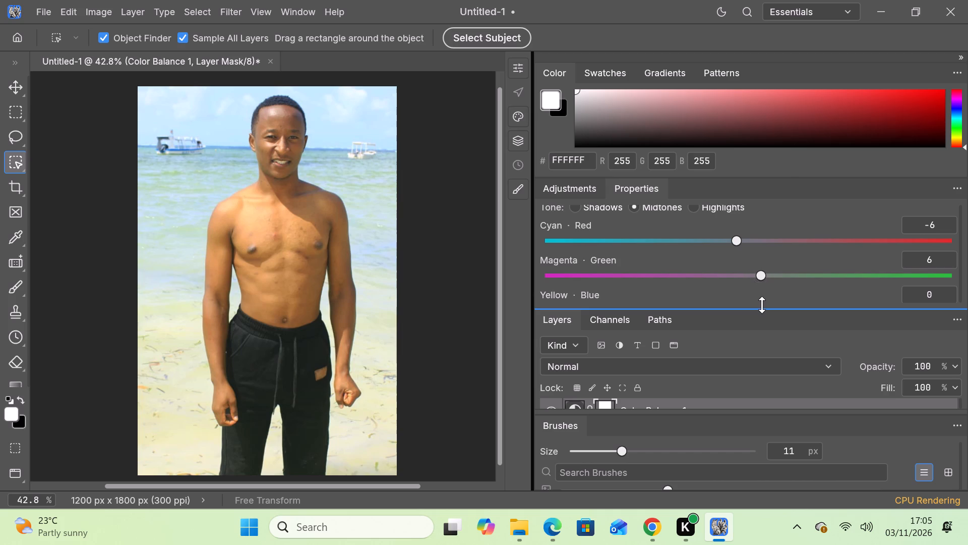
Set the midtones Yellow–Blue balance of the Color Balance adjustment to 15.
{"action": "scroll", "coordinate": [762, 305], "scroll_direction": "down", "scroll_amount": 2}
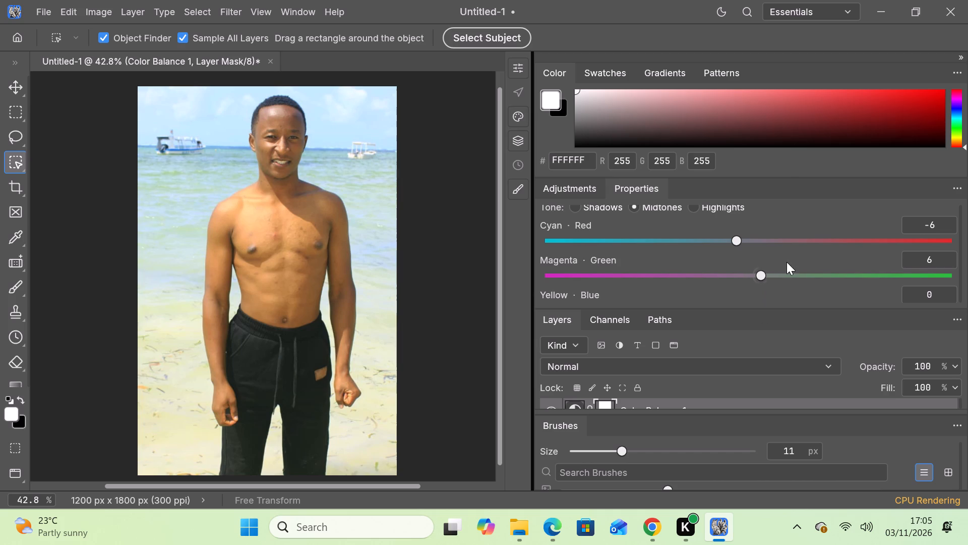
{"action": "scroll", "coordinate": [788, 261], "scroll_direction": "down", "scroll_amount": 2}
{"action": "scroll", "coordinate": [788, 261], "scroll_direction": "up", "scroll_amount": 1}
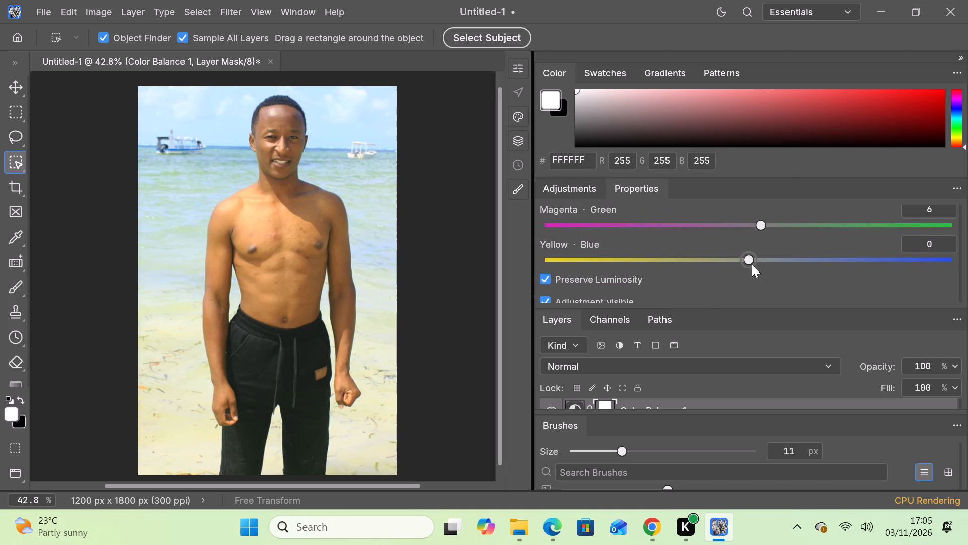
{"action": "left_click_drag", "start_coordinate": [745, 258], "coordinate": [783, 258]}
{"action": "left_click_drag", "start_coordinate": [783, 258], "coordinate": [779, 277]}
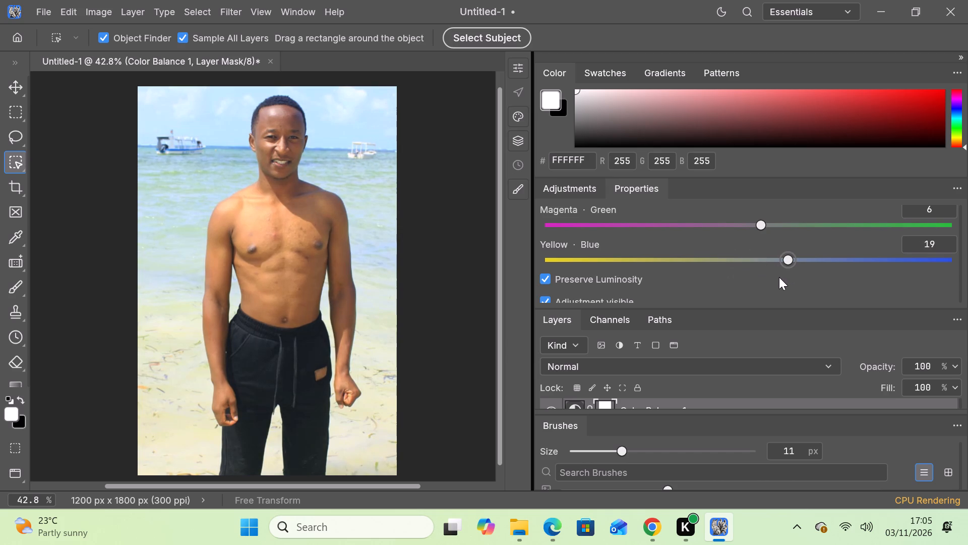
{"action": "left_click_drag", "start_coordinate": [779, 277], "coordinate": [780, 279]}
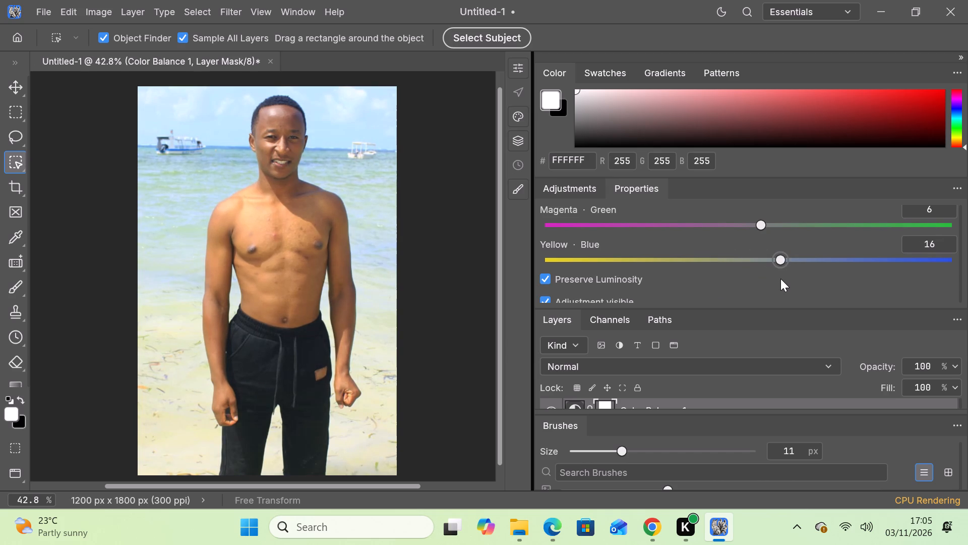
{"action": "left_click_drag", "start_coordinate": [780, 279], "coordinate": [779, 280]}
{"action": "scroll", "coordinate": [779, 280], "scroll_direction": "down", "scroll_amount": 1}
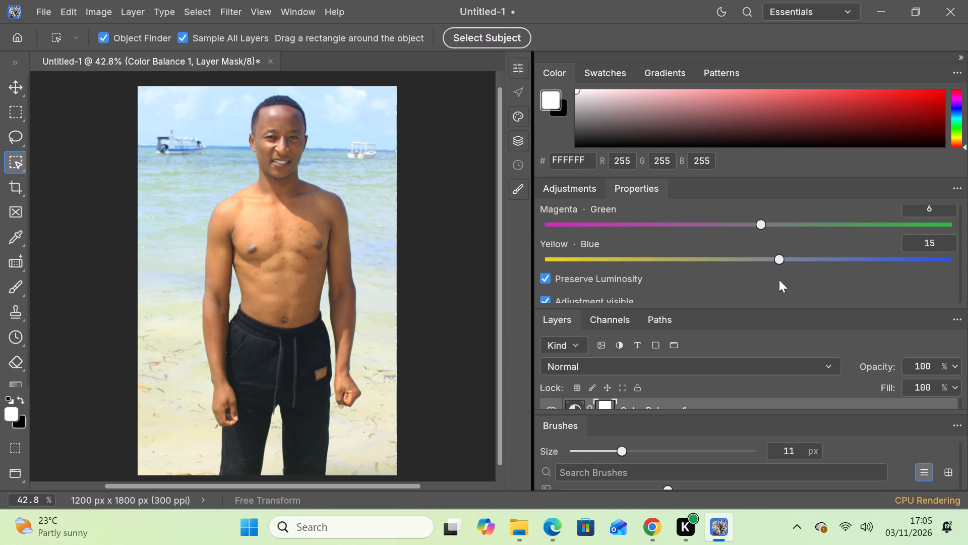
{"action": "scroll", "coordinate": [779, 280], "scroll_direction": "down", "scroll_amount": 1}
{"action": "scroll", "coordinate": [779, 280], "scroll_direction": "up", "scroll_amount": 1, "text": "ctrl"}
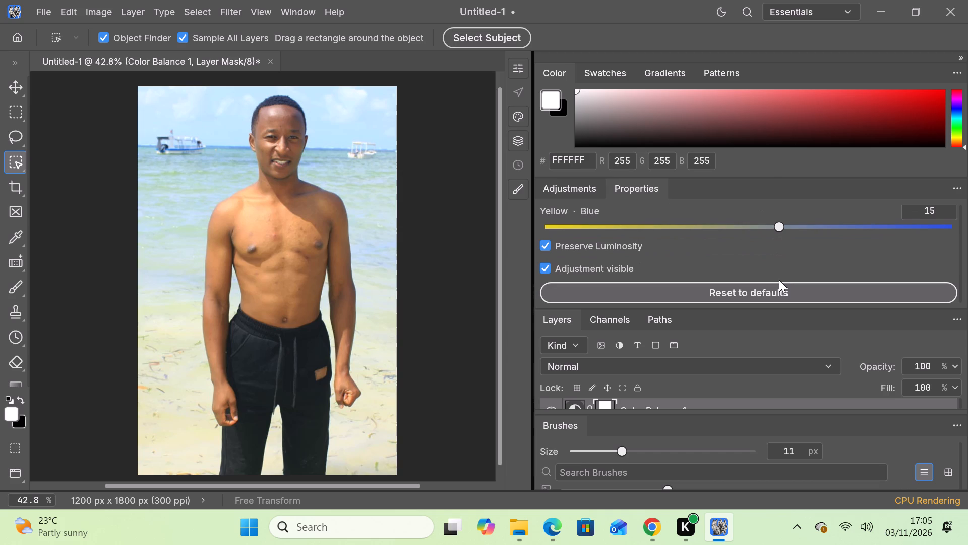
Try several Cyan–Red balances for the shadows of the Color Balance adjustment and settle on 10.
{"action": "scroll", "coordinate": [779, 280], "scroll_direction": "up", "scroll_amount": 10}
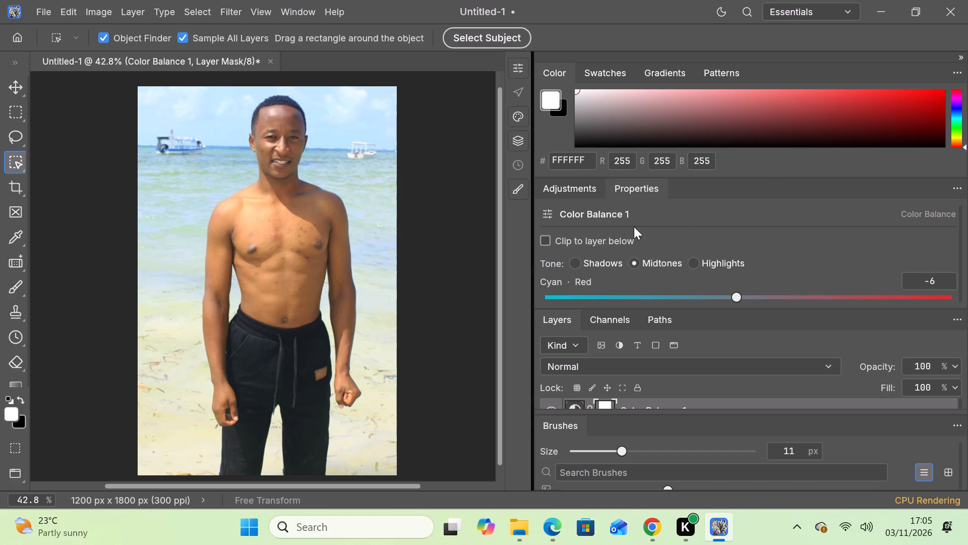
{"action": "left_click", "coordinate": [551, 211]}
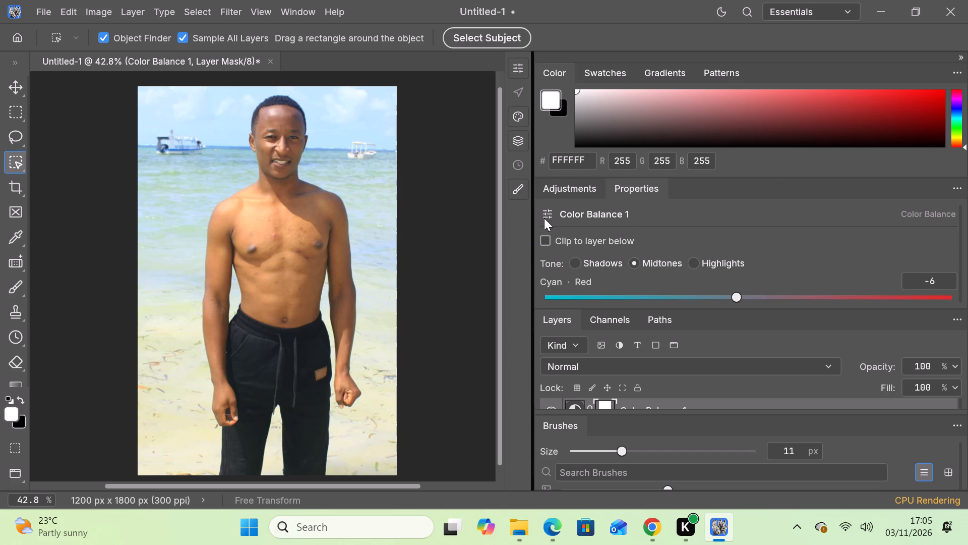
{"action": "left_click", "coordinate": [543, 218]}
{"action": "double_click", "coordinate": [543, 218]}
{"action": "left_click", "coordinate": [570, 263]}
{"action": "scroll", "coordinate": [671, 259], "scroll_direction": "down", "scroll_amount": 2}
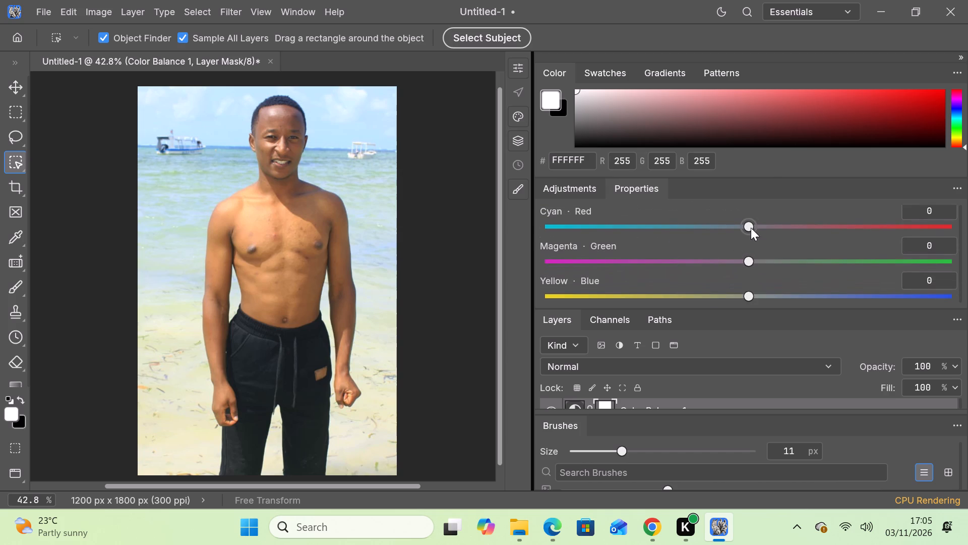
{"action": "left_click_drag", "start_coordinate": [751, 228], "coordinate": [707, 242]}
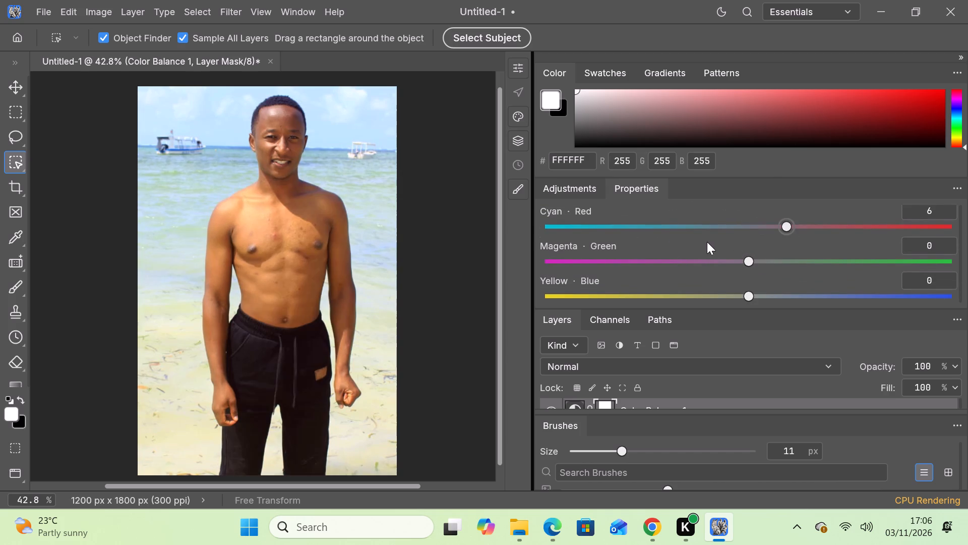
{"action": "left_click_drag", "start_coordinate": [707, 242], "coordinate": [725, 248]}
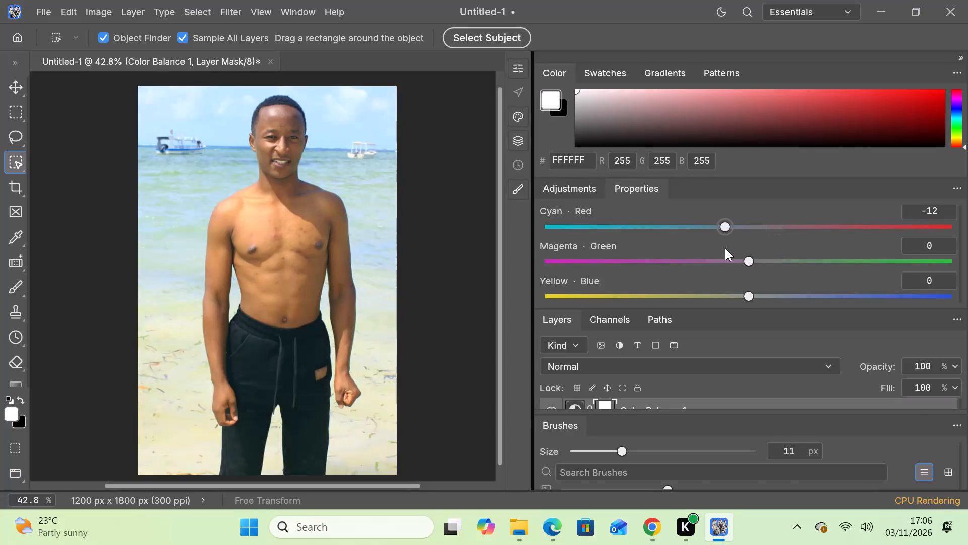
{"action": "left_click_drag", "start_coordinate": [725, 248], "coordinate": [761, 248]}
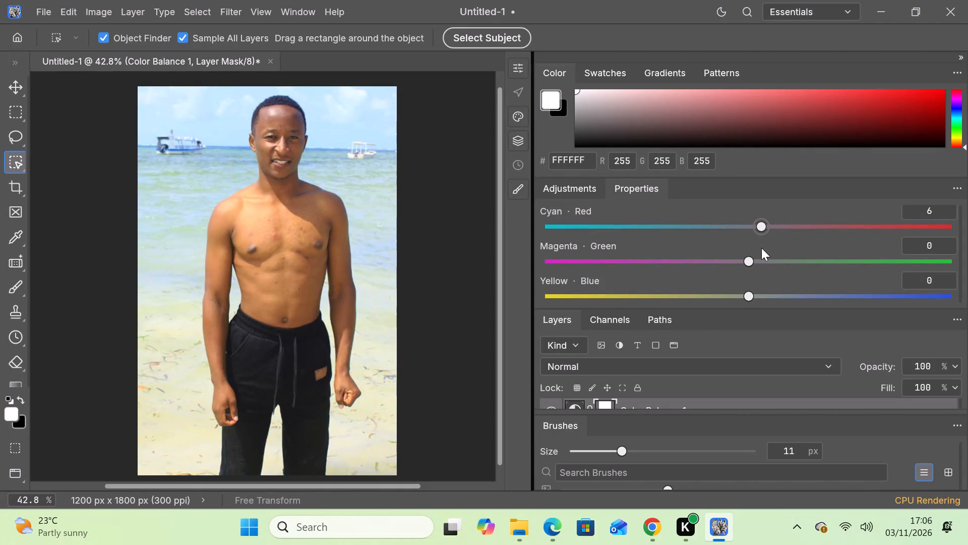
{"action": "left_click_drag", "start_coordinate": [761, 248], "coordinate": [762, 248]}
{"action": "left_click_drag", "start_coordinate": [762, 248], "coordinate": [773, 248]}
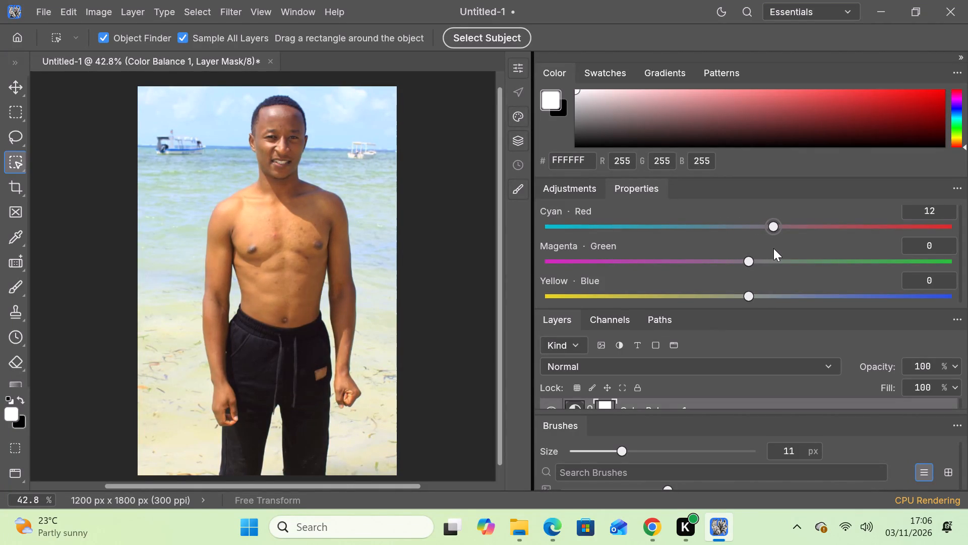
{"action": "left_click_drag", "start_coordinate": [773, 248], "coordinate": [768, 251]}
{"action": "left_click_drag", "start_coordinate": [768, 251], "coordinate": [769, 252]}
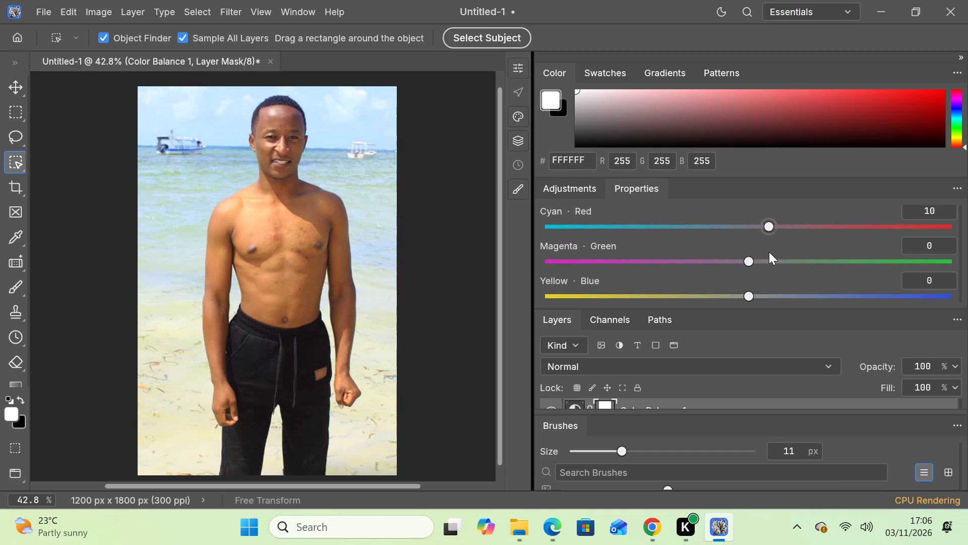
Set the shadows Magenta–Green balance of the Color Balance adjustment to 1.
{"action": "left_click", "coordinate": [752, 263]}
Try several Yellow–Blue balances for the shadows of the Color Balance adjustment and settle on 15.
{"action": "scroll", "coordinate": [766, 302], "scroll_direction": "down", "scroll_amount": 2}
{"action": "left_click_drag", "start_coordinate": [747, 238], "coordinate": [789, 241]}
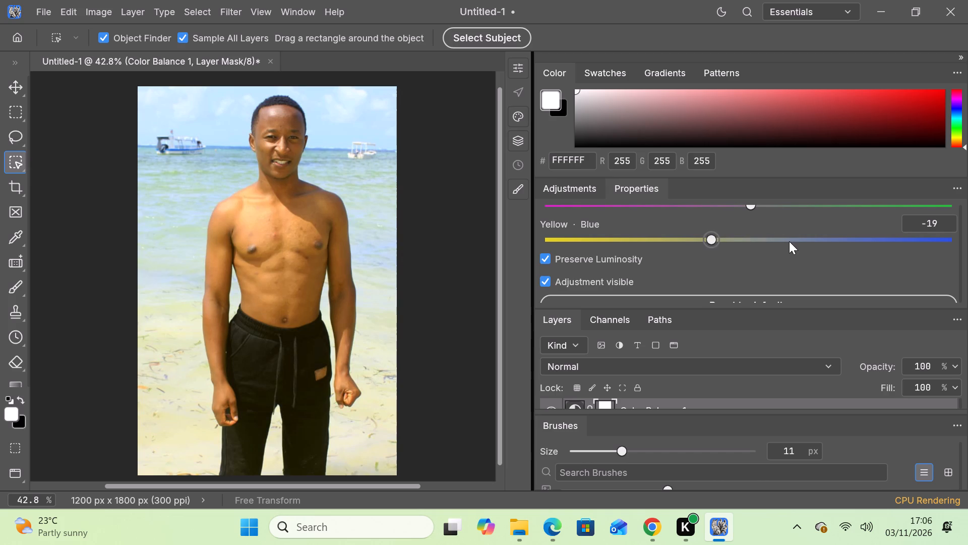
{"action": "left_click_drag", "start_coordinate": [789, 241], "coordinate": [781, 246]}
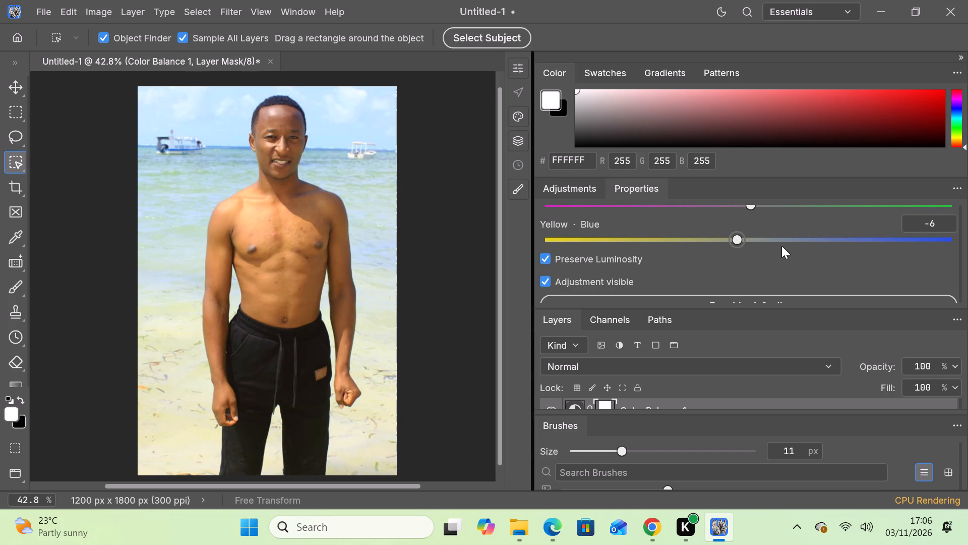
{"action": "left_click_drag", "start_coordinate": [781, 246], "coordinate": [785, 246]}
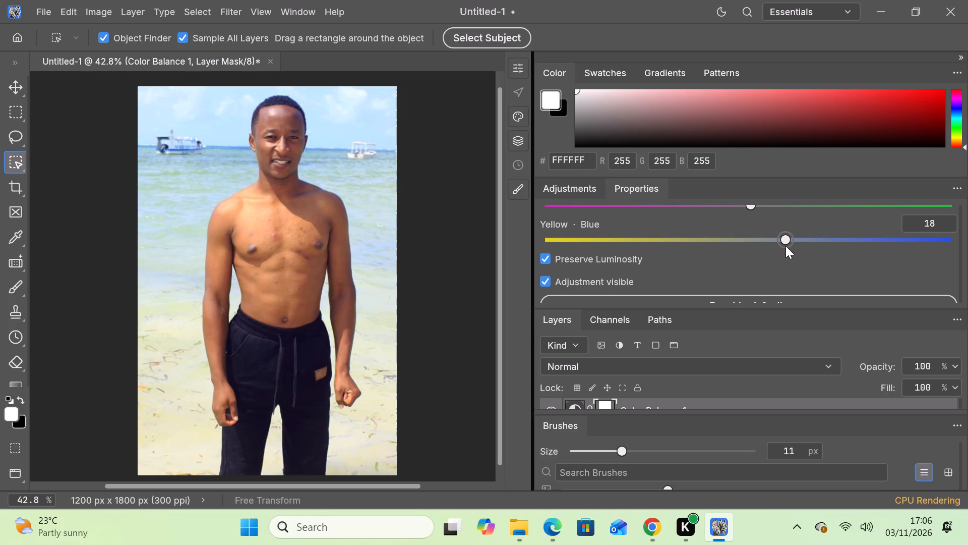
{"action": "left_click_drag", "start_coordinate": [785, 246], "coordinate": [775, 248]}
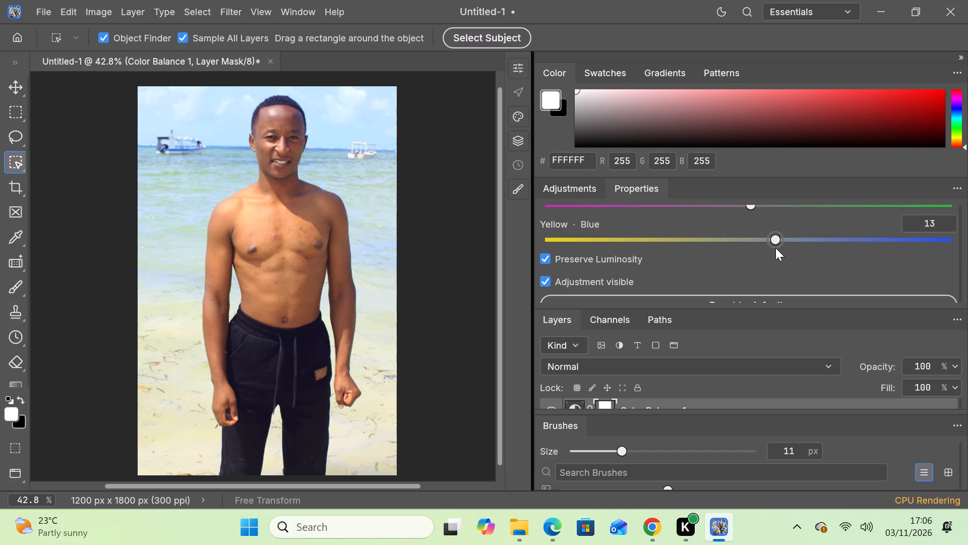
{"action": "left_click_drag", "start_coordinate": [775, 248], "coordinate": [776, 248]}
{"action": "left_click_drag", "start_coordinate": [776, 248], "coordinate": [779, 248]}
{"action": "scroll", "coordinate": [779, 248], "scroll_direction": "down", "scroll_amount": 2}
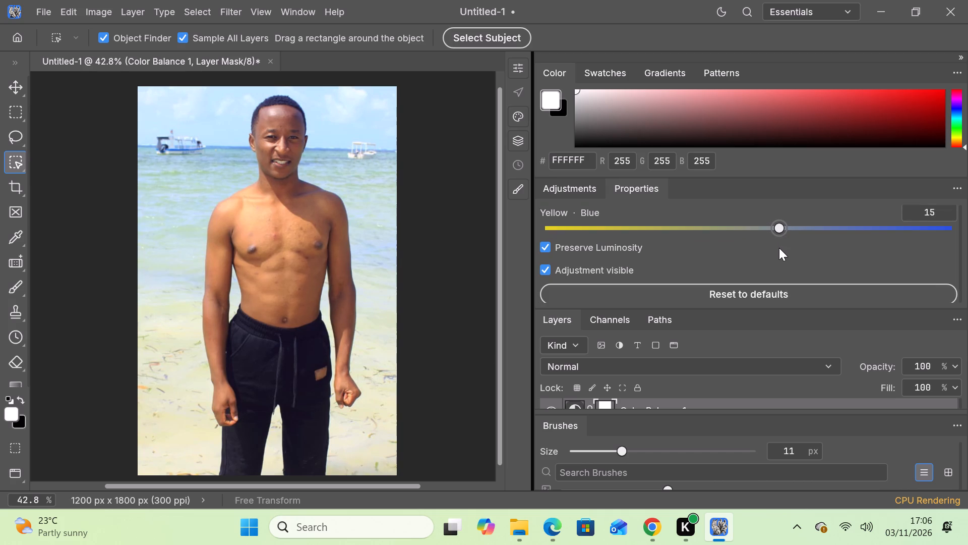
Try several Cyan–Red balances for the highlights of the Color Balance adjustment and settle on 16.
{"action": "scroll", "coordinate": [779, 248], "scroll_direction": "up", "scroll_amount": 4}
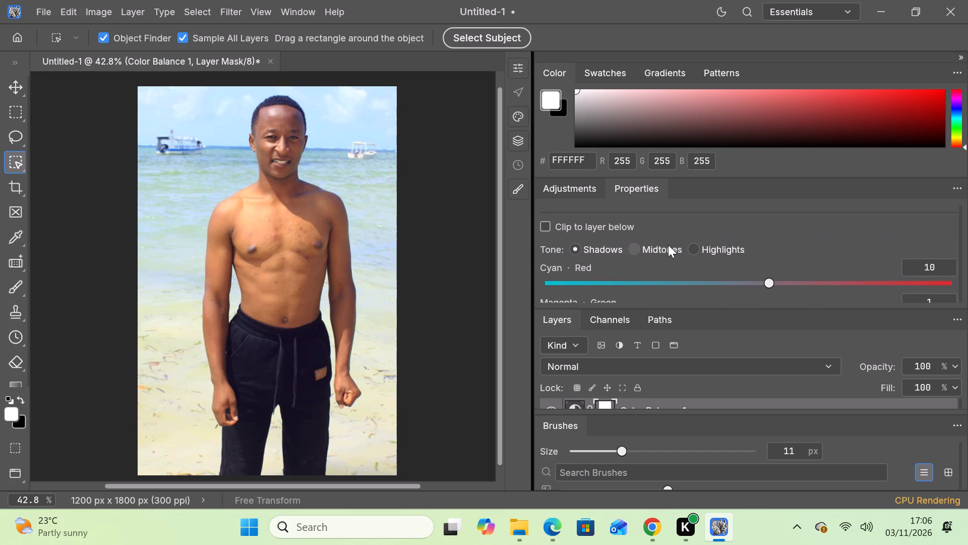
{"action": "left_click", "coordinate": [699, 251]}
{"action": "scroll", "coordinate": [699, 251], "scroll_direction": "down", "scroll_amount": 1}
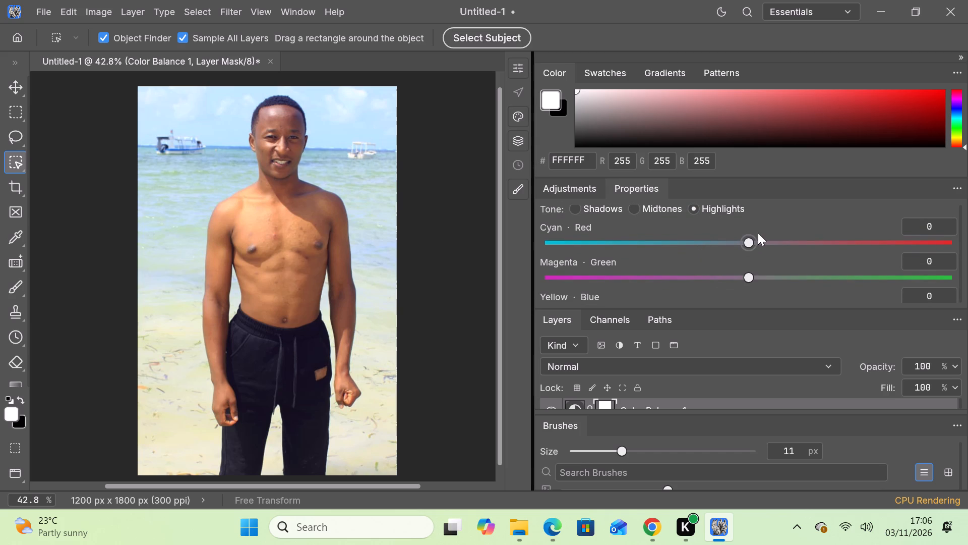
{"action": "left_click_drag", "start_coordinate": [749, 245], "coordinate": [729, 251]}
{"action": "left_click_drag", "start_coordinate": [729, 251], "coordinate": [783, 248]}
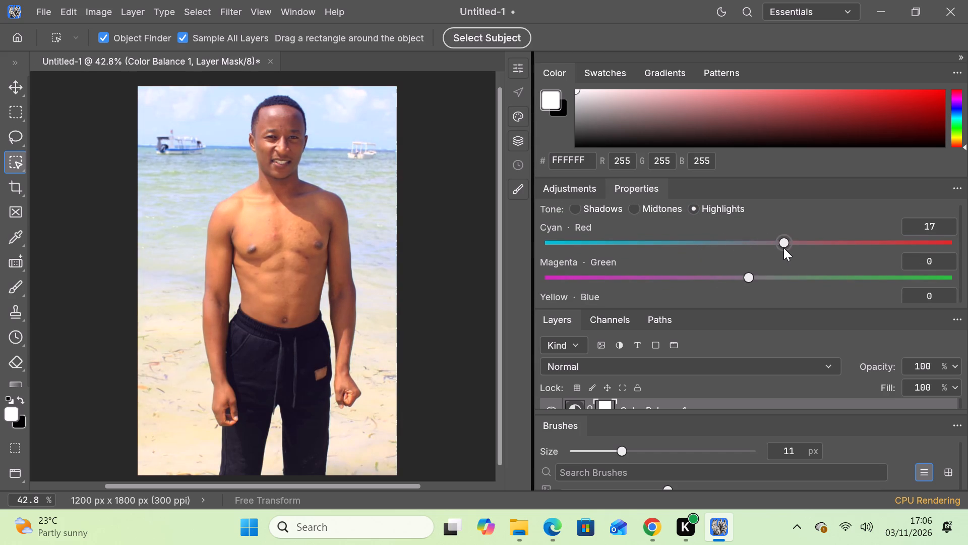
{"action": "left_click_drag", "start_coordinate": [783, 248], "coordinate": [787, 248]}
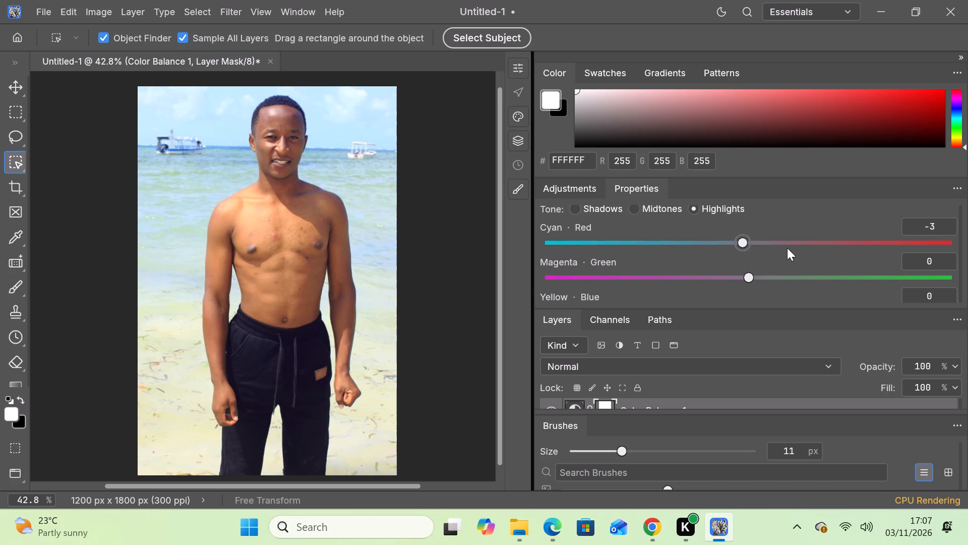
{"action": "left_click_drag", "start_coordinate": [787, 248], "coordinate": [796, 248]}
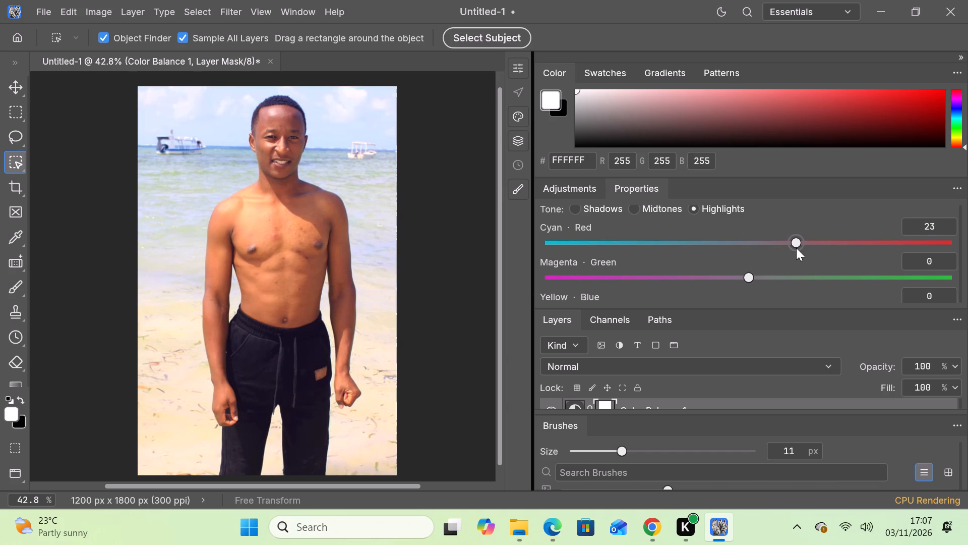
{"action": "left_click_drag", "start_coordinate": [796, 248], "coordinate": [813, 257]}
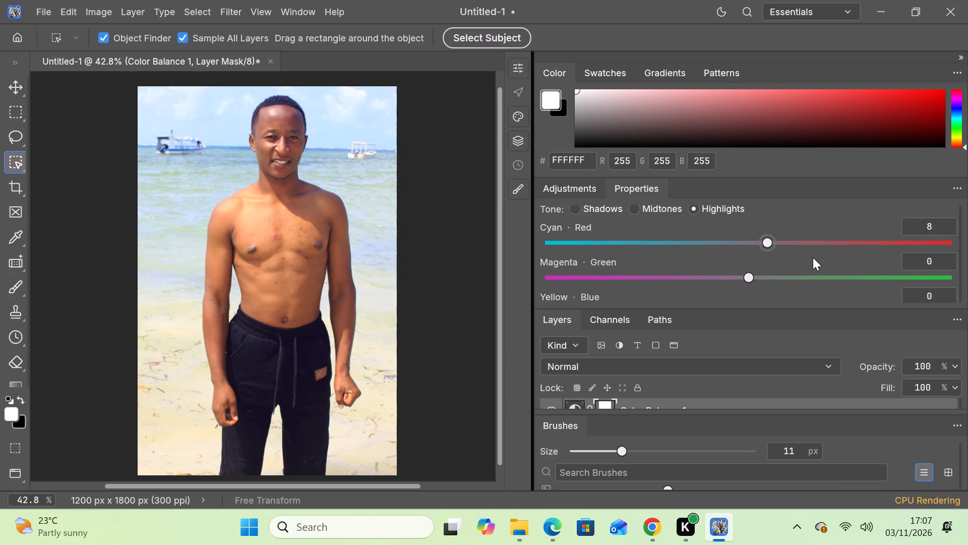
{"action": "left_click_drag", "start_coordinate": [813, 257], "coordinate": [774, 259]}
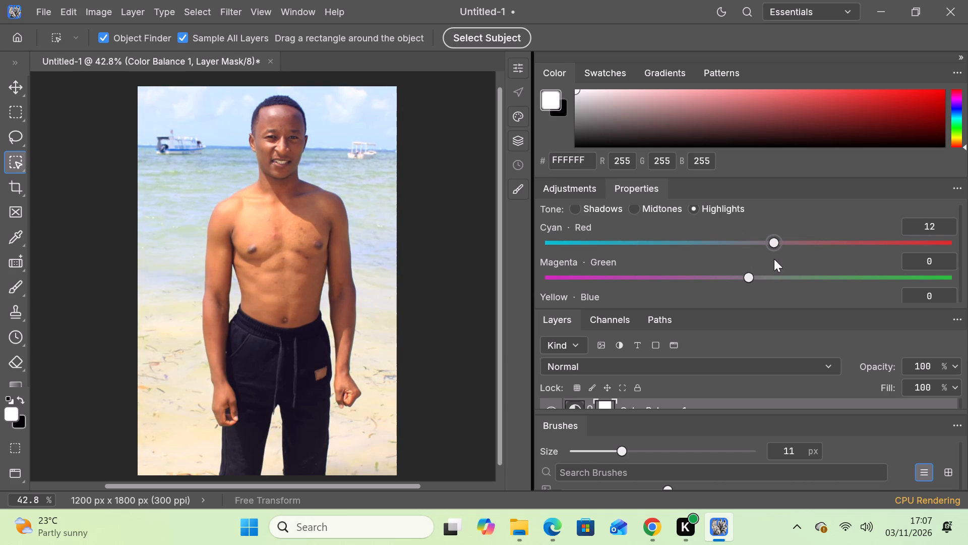
{"action": "left_click_drag", "start_coordinate": [774, 259], "coordinate": [786, 263]}
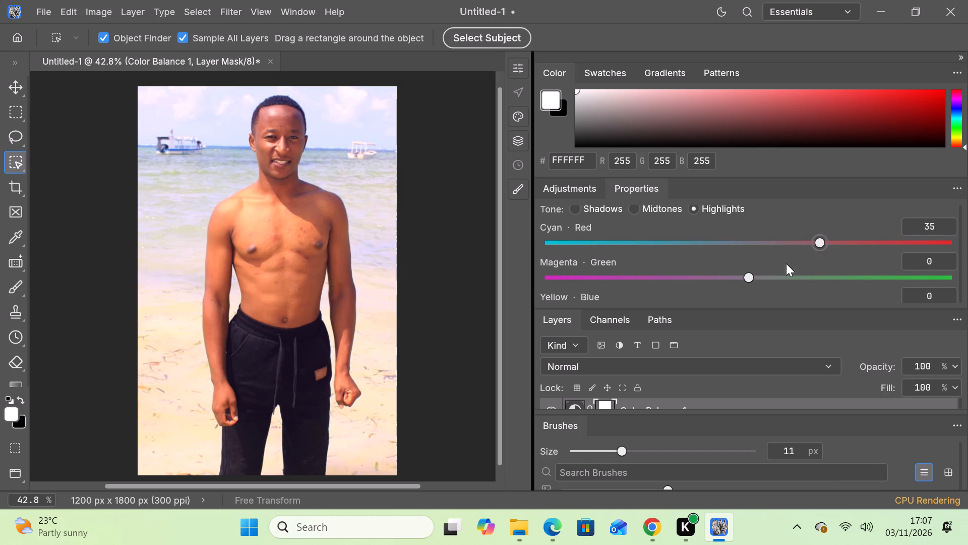
{"action": "left_click_drag", "start_coordinate": [786, 263], "coordinate": [782, 264]}
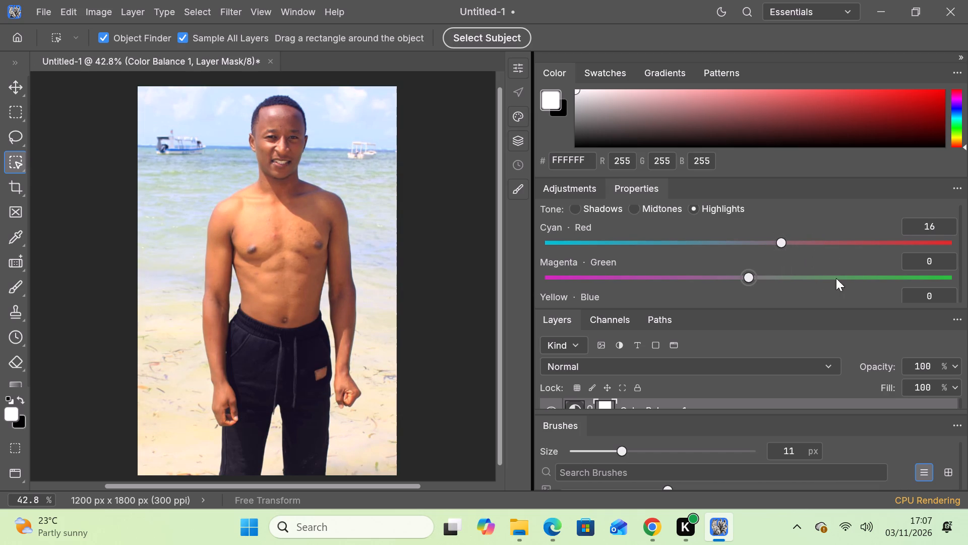
Try several Magenta–Green balances for the highlights of the Color Balance adjustment and settle on 5.
{"action": "left_click_drag", "start_coordinate": [749, 274], "coordinate": [779, 272]}
{"action": "left_click_drag", "start_coordinate": [779, 272], "coordinate": [768, 285]}
{"action": "left_click_drag", "start_coordinate": [768, 285], "coordinate": [767, 285]}
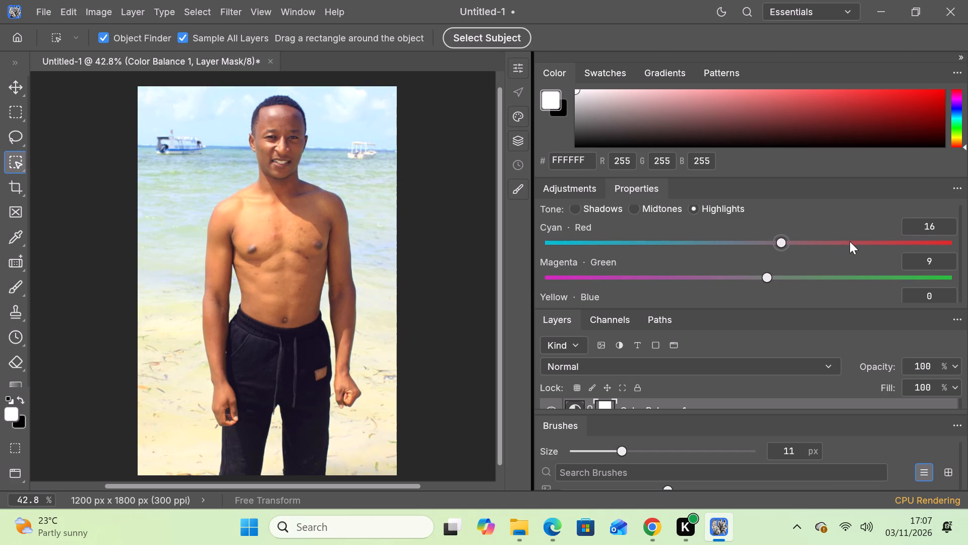
{"action": "key", "text": "Down"}
{"action": "key", "text": "Down"}
{"action": "left_click_drag", "start_coordinate": [768, 281], "coordinate": [803, 275]}
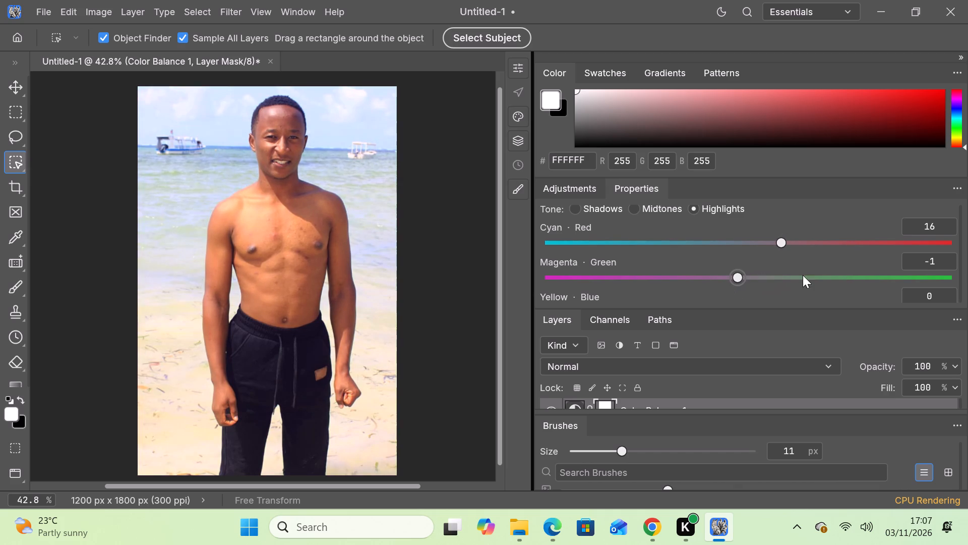
{"action": "left_click_drag", "start_coordinate": [803, 275], "coordinate": [824, 278]}
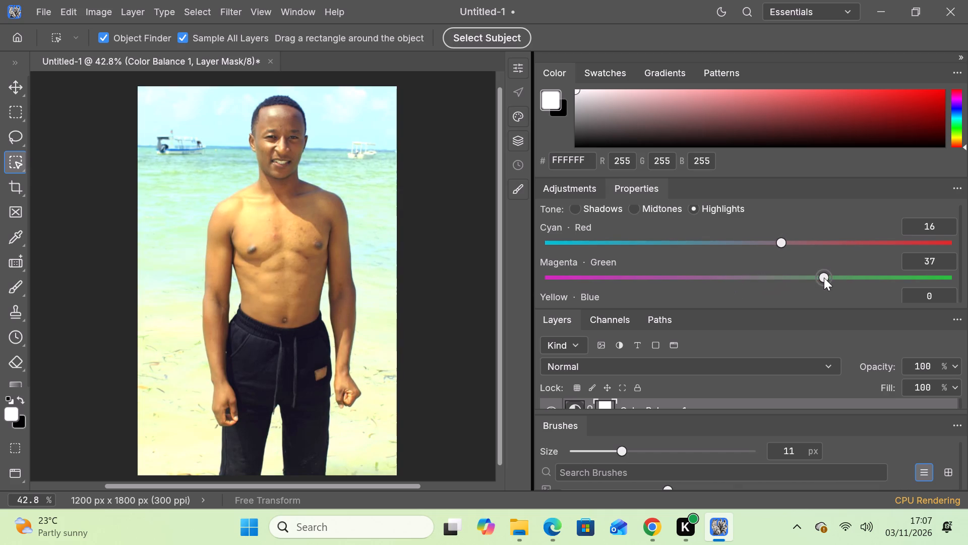
{"action": "left_click_drag", "start_coordinate": [824, 278], "coordinate": [824, 278]}
{"action": "left_click_drag", "start_coordinate": [824, 278], "coordinate": [775, 278]}
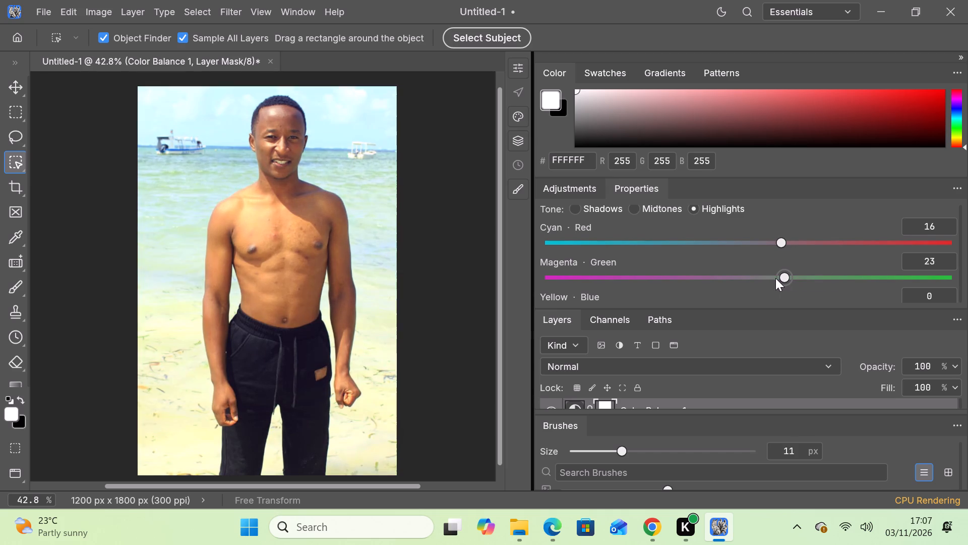
{"action": "left_click_drag", "start_coordinate": [775, 278], "coordinate": [754, 276]}
{"action": "left_click_drag", "start_coordinate": [754, 276], "coordinate": [745, 276]}
{"action": "left_click_drag", "start_coordinate": [745, 276], "coordinate": [738, 278]}
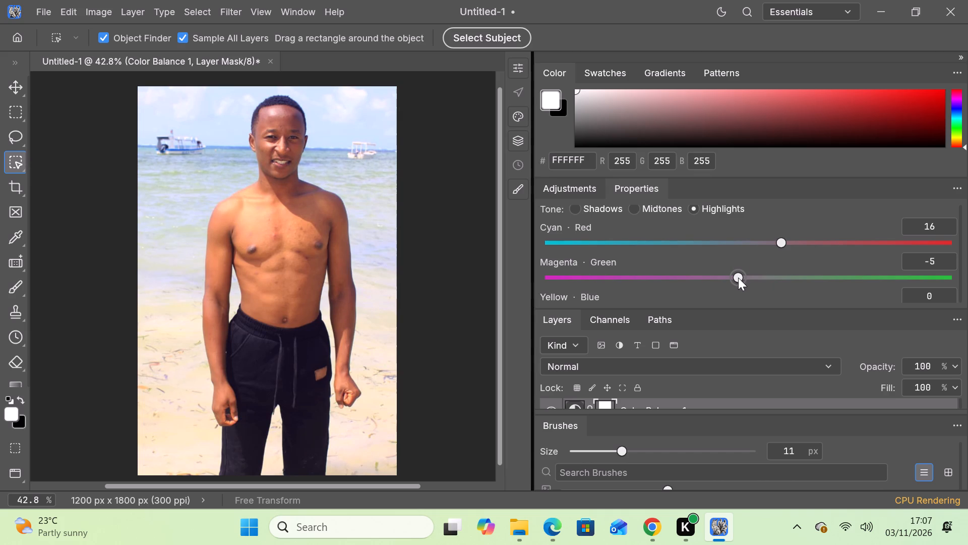
{"action": "left_click_drag", "start_coordinate": [738, 278], "coordinate": [733, 277]}
{"action": "left_click_drag", "start_coordinate": [733, 277], "coordinate": [756, 275]}
{"action": "left_click_drag", "start_coordinate": [756, 275], "coordinate": [747, 282]}
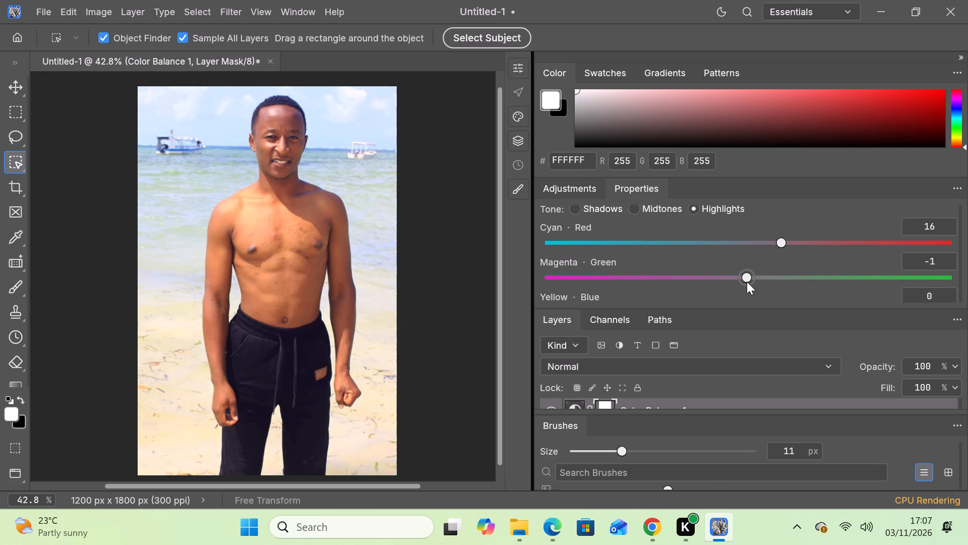
{"action": "left_click_drag", "start_coordinate": [747, 282], "coordinate": [746, 282]}
{"action": "left_click_drag", "start_coordinate": [746, 282], "coordinate": [751, 281]}
{"action": "left_click_drag", "start_coordinate": [751, 281], "coordinate": [763, 282]}
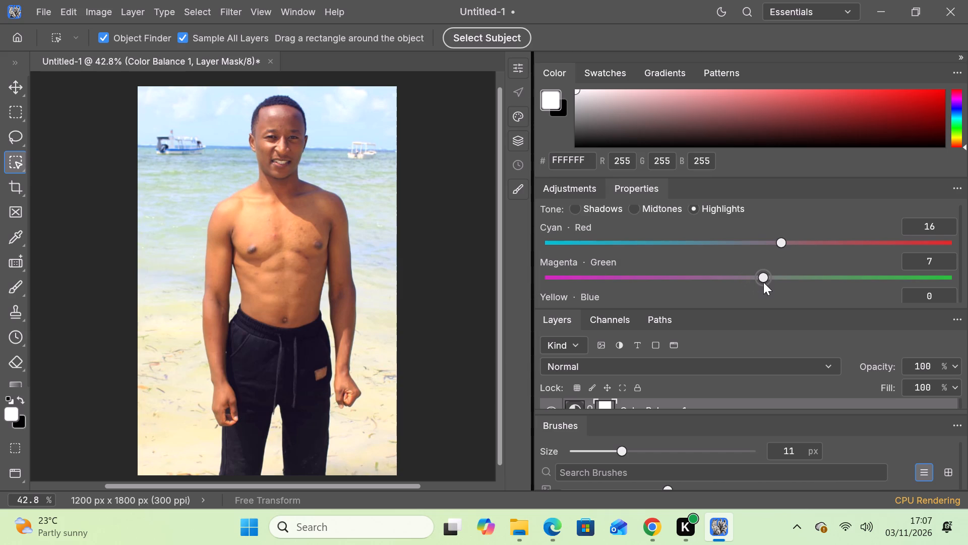
{"action": "left_click_drag", "start_coordinate": [763, 282], "coordinate": [759, 283]}
{"action": "left_click_drag", "start_coordinate": [759, 283], "coordinate": [739, 283]}
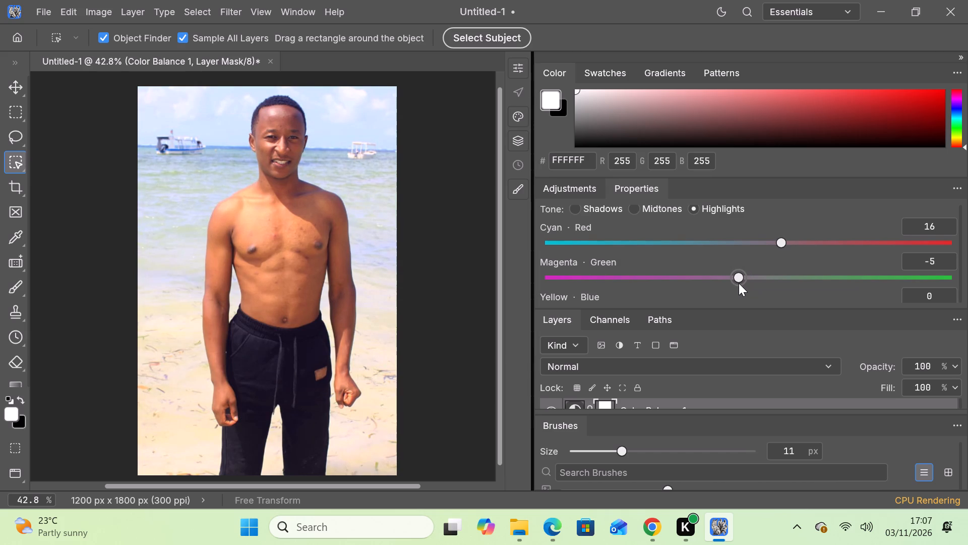
{"action": "left_click_drag", "start_coordinate": [739, 283], "coordinate": [759, 284]}
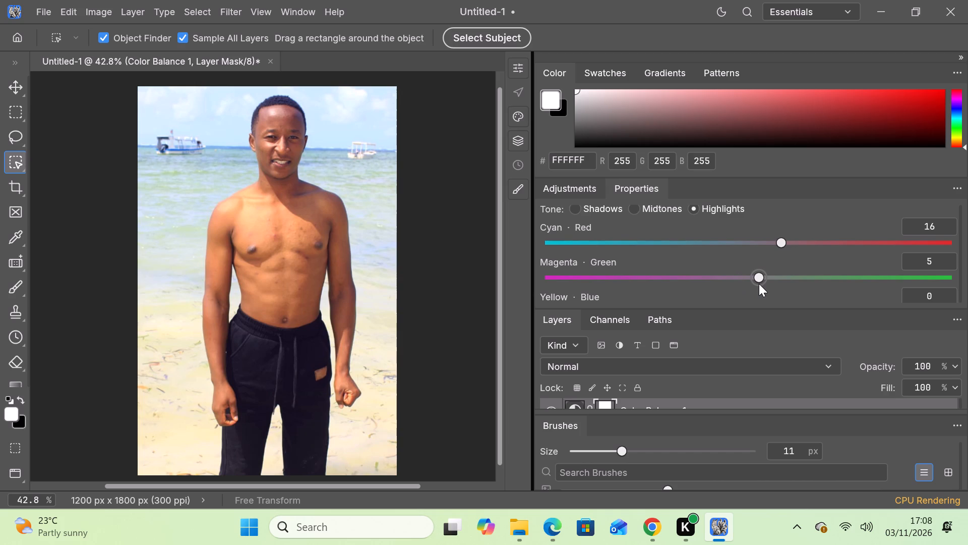
Try several Yellow–Blue balances for the highlights of the Color Balance adjustment and settle on about 31.
{"action": "scroll", "coordinate": [759, 284], "scroll_direction": "down", "scroll_amount": 2}
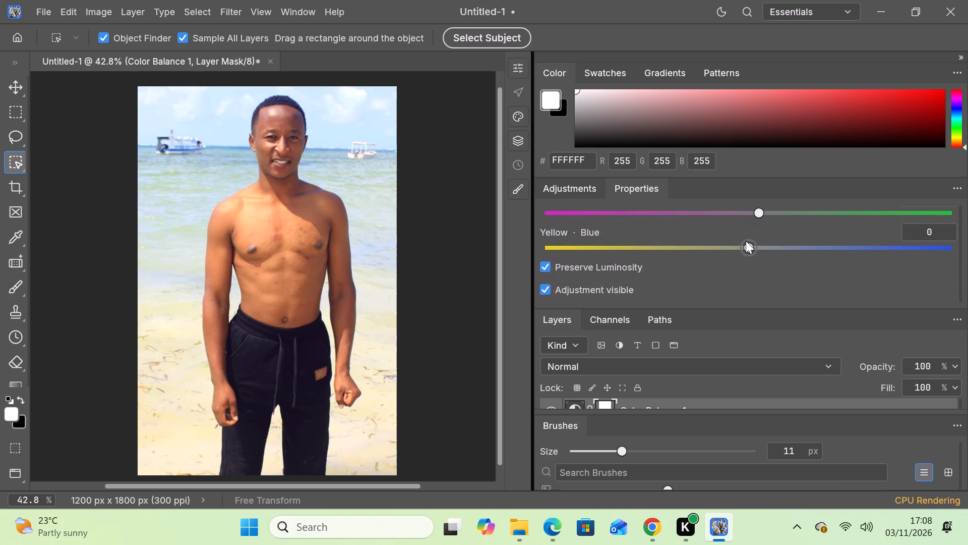
{"action": "left_click_drag", "start_coordinate": [745, 242], "coordinate": [800, 247]}
{"action": "left_click_drag", "start_coordinate": [800, 247], "coordinate": [813, 266]}
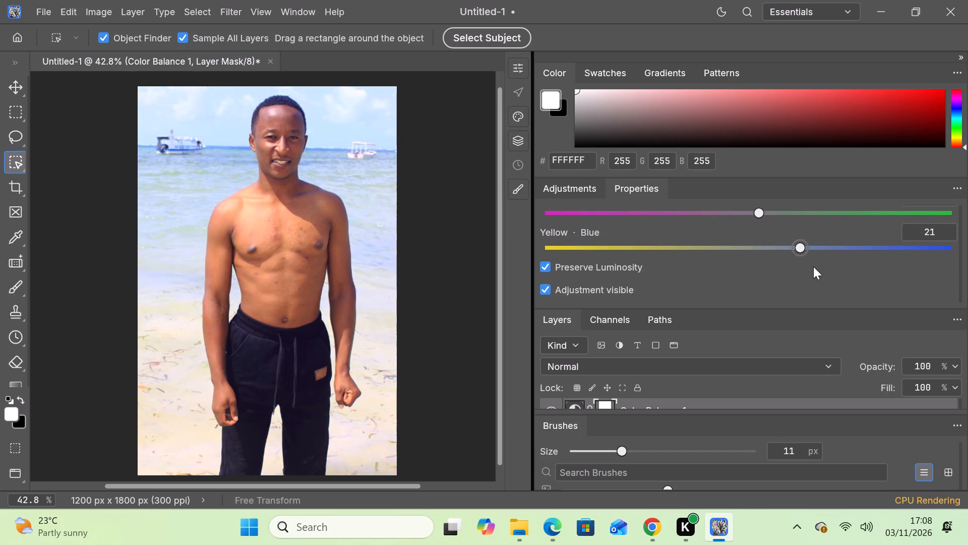
{"action": "left_click_drag", "start_coordinate": [813, 266], "coordinate": [814, 267]}
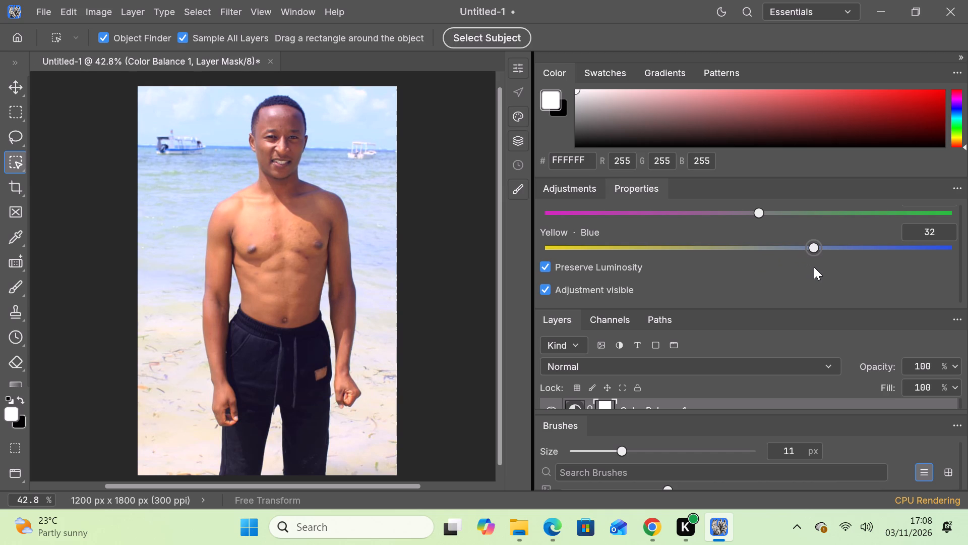
{"action": "left_click_drag", "start_coordinate": [814, 267], "coordinate": [801, 271]}
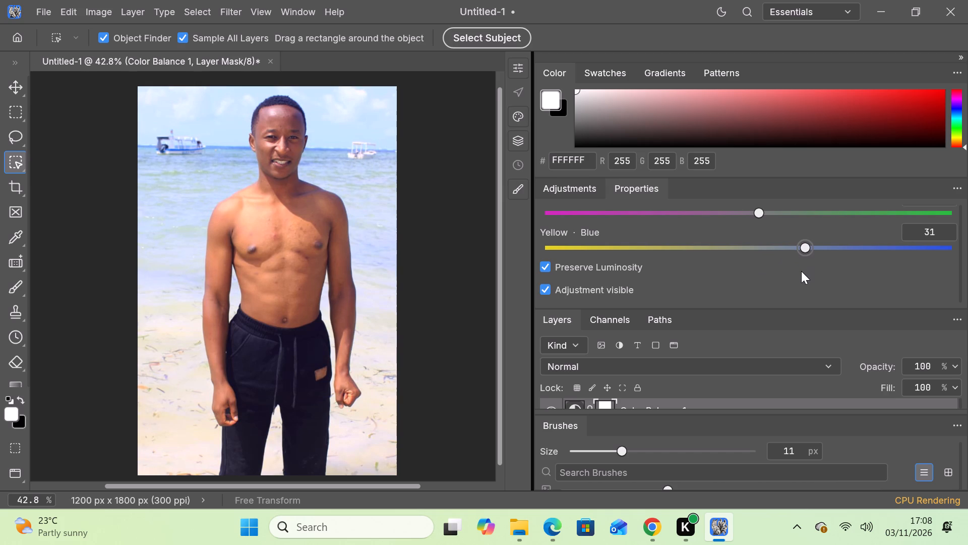
{"action": "left_click_drag", "start_coordinate": [801, 271], "coordinate": [806, 270]}
{"action": "left_click_drag", "start_coordinate": [806, 270], "coordinate": [814, 268]}
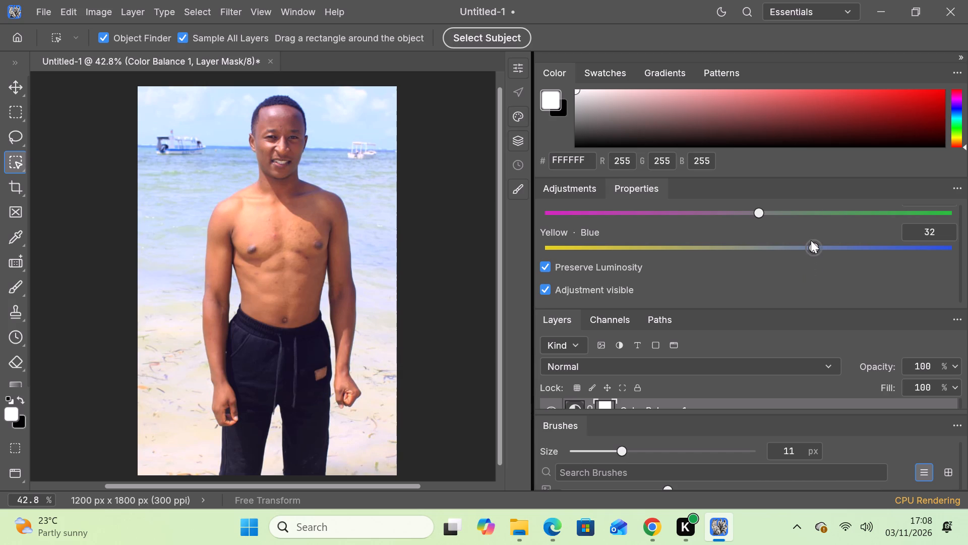
{"action": "left_click_drag", "start_coordinate": [814, 247], "coordinate": [808, 250]}
{"action": "left_click_drag", "start_coordinate": [808, 250], "coordinate": [815, 254]}
{"action": "left_click_drag", "start_coordinate": [815, 254], "coordinate": [811, 254]}
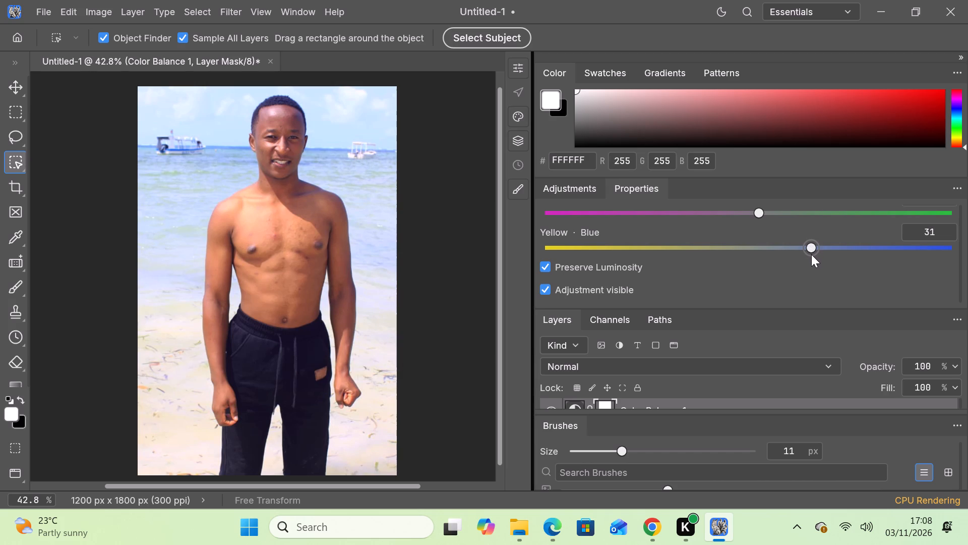
{"action": "left_click_drag", "start_coordinate": [811, 254], "coordinate": [810, 254]}
{"action": "scroll", "coordinate": [828, 293], "scroll_direction": "down", "scroll_amount": 5}
{"action": "scroll", "coordinate": [828, 293], "scroll_direction": "up", "scroll_amount": 7}
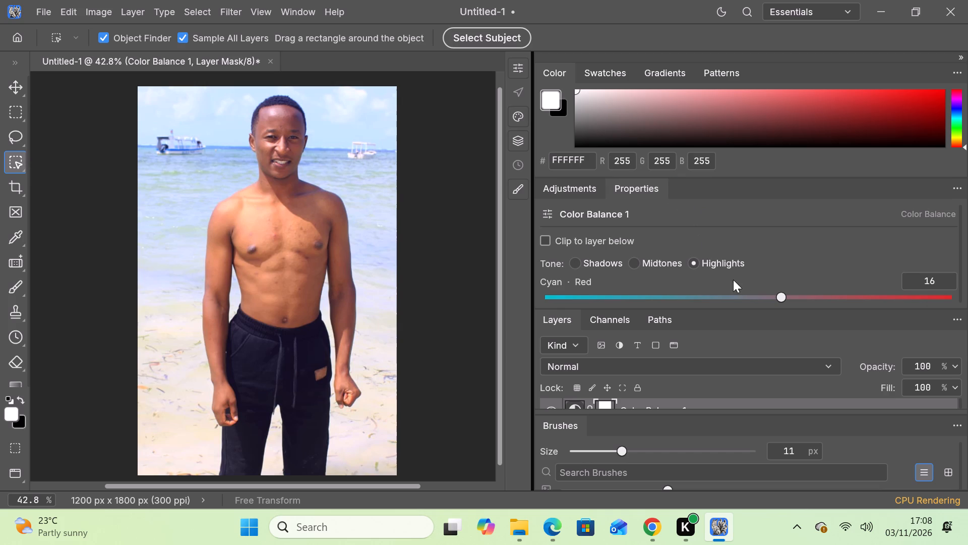
Add a Levels adjustment layer above the Color Balance layer and bring up its output levels settings.
{"action": "left_click", "coordinate": [580, 186]}
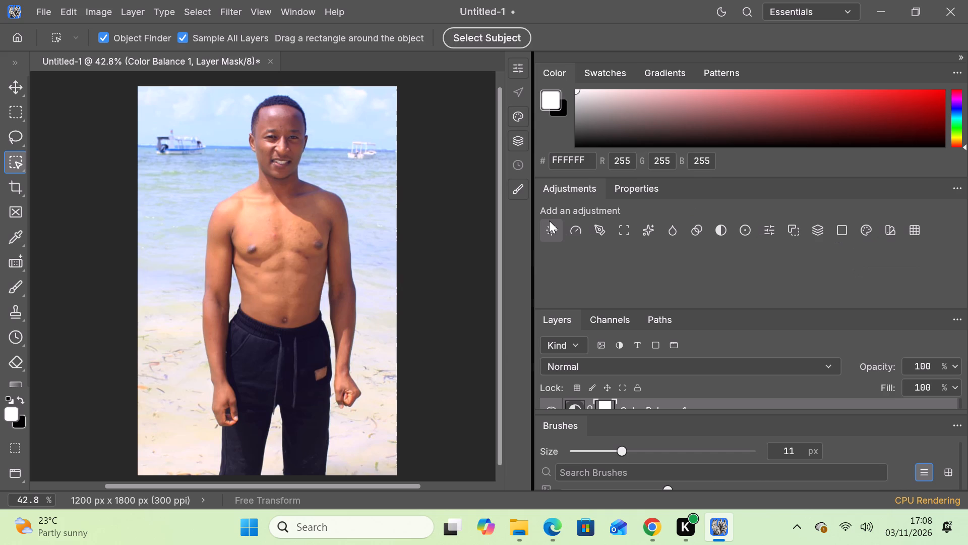
{"action": "left_click", "coordinate": [582, 221]}
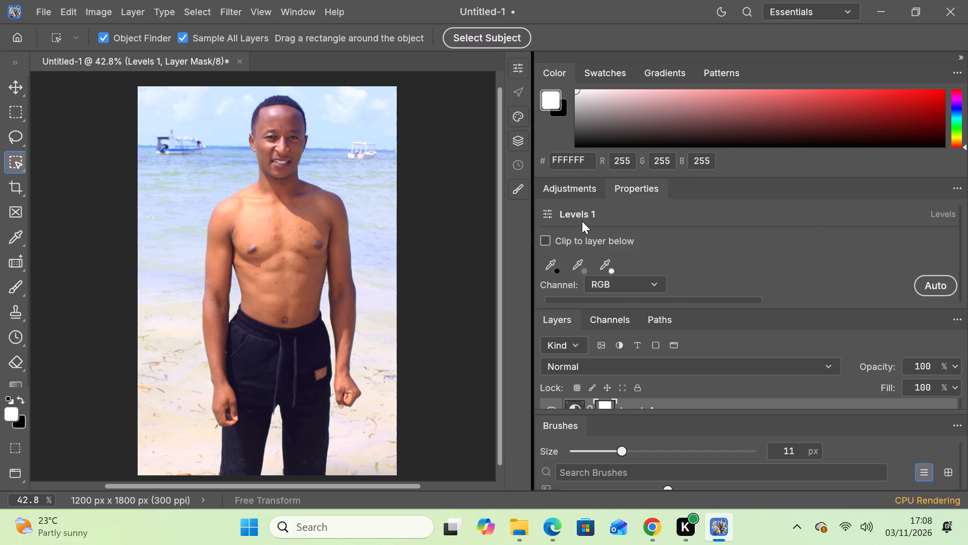
{"action": "scroll", "coordinate": [619, 270], "scroll_direction": "down", "scroll_amount": 7}
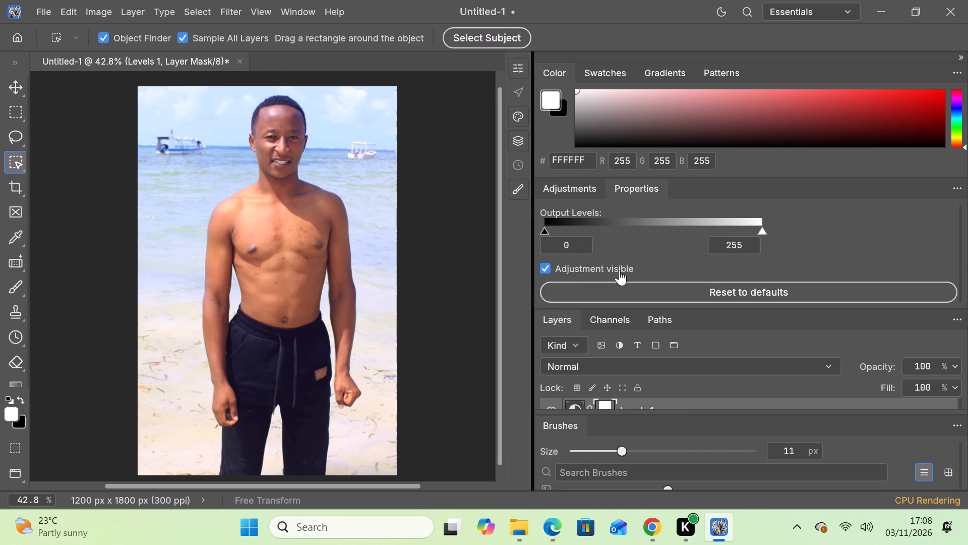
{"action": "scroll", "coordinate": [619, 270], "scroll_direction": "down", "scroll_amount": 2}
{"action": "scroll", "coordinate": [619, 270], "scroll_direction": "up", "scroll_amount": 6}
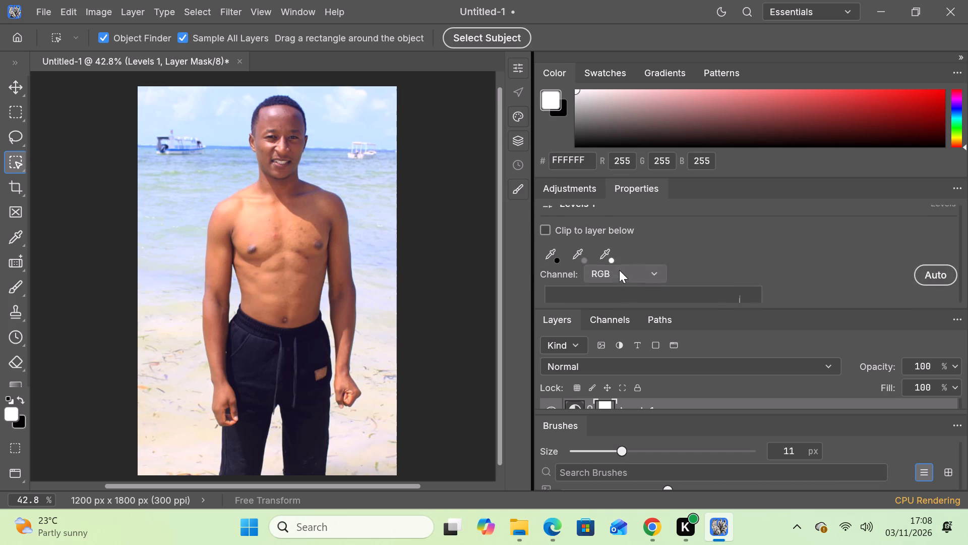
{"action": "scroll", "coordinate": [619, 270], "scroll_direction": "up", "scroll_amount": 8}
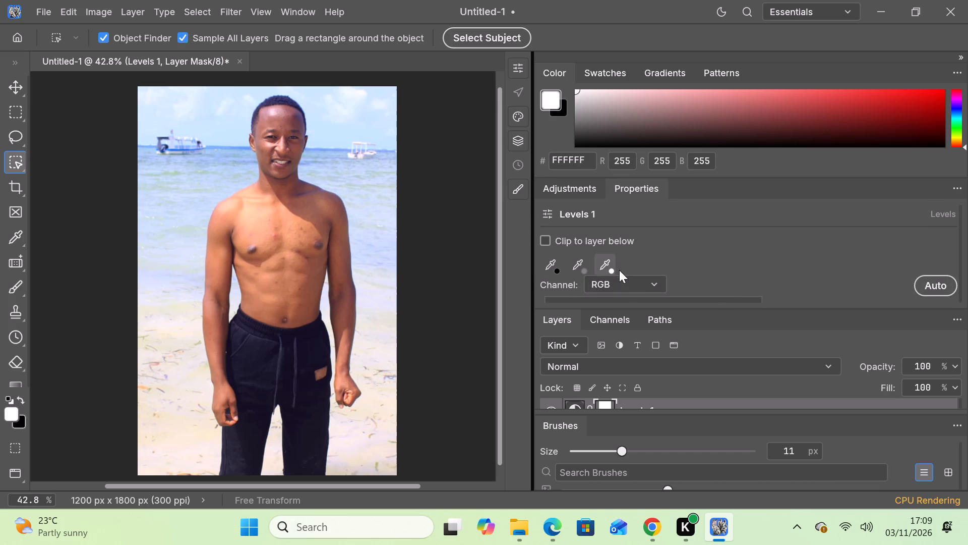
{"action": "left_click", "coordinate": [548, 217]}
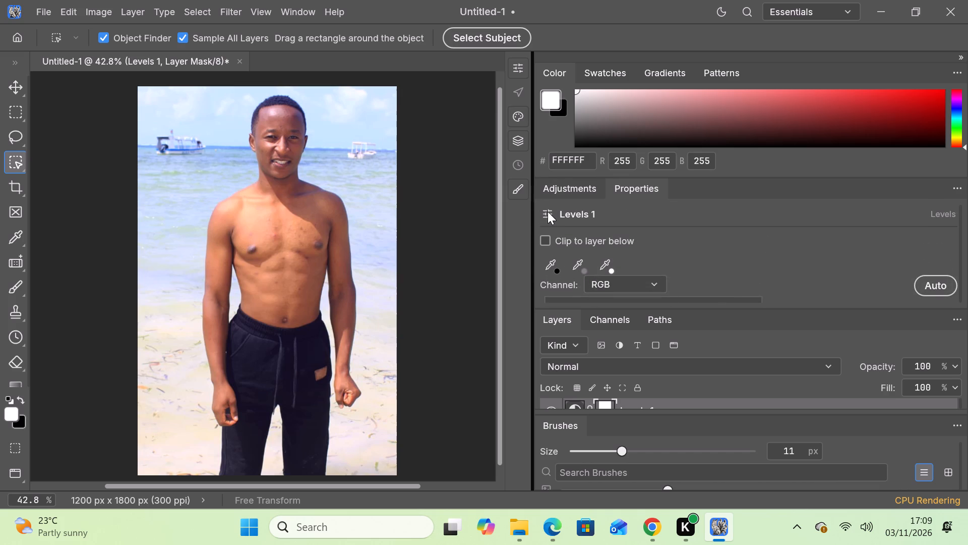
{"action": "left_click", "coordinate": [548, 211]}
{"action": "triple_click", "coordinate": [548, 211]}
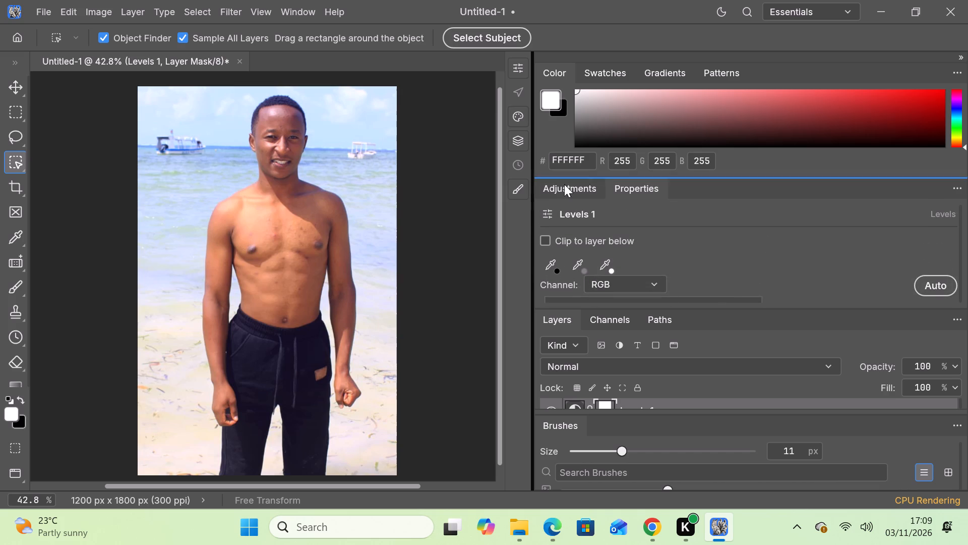
Add a Curves adjustment layer above the Levels layer.
{"action": "left_click", "coordinate": [567, 191]}
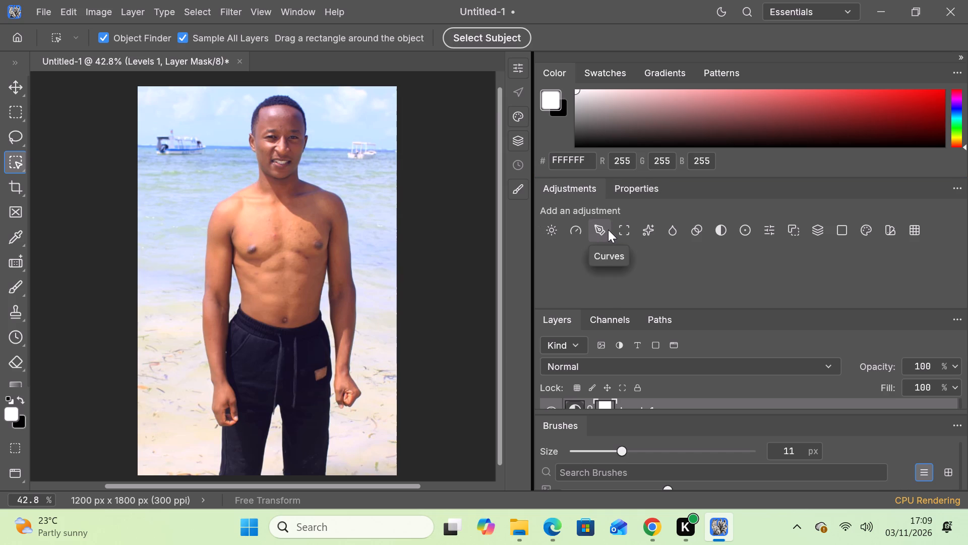
{"action": "left_click", "coordinate": [608, 230]}
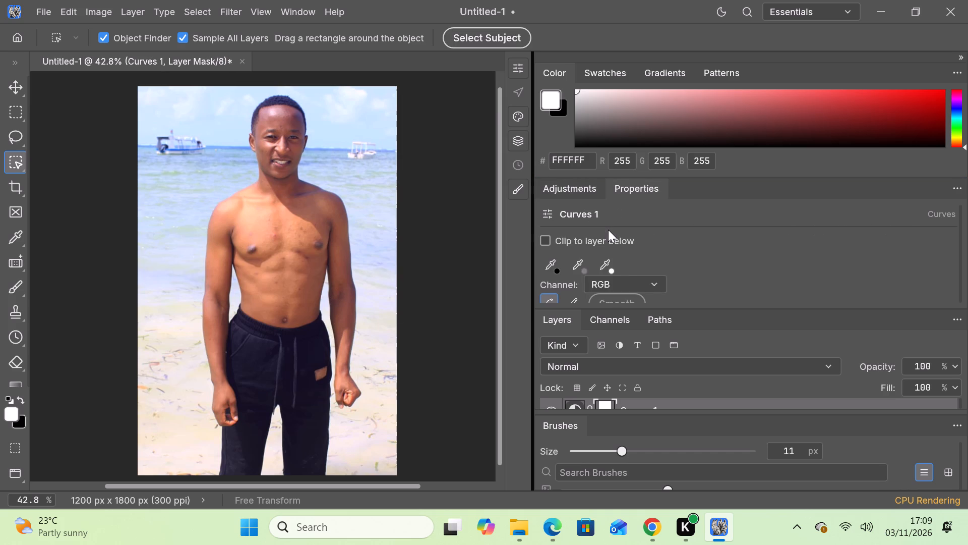
Look through the Curves adjustment's settings, including its channel choice, curve graph and histogram.
{"action": "scroll", "coordinate": [621, 267], "scroll_direction": "down", "scroll_amount": 4}
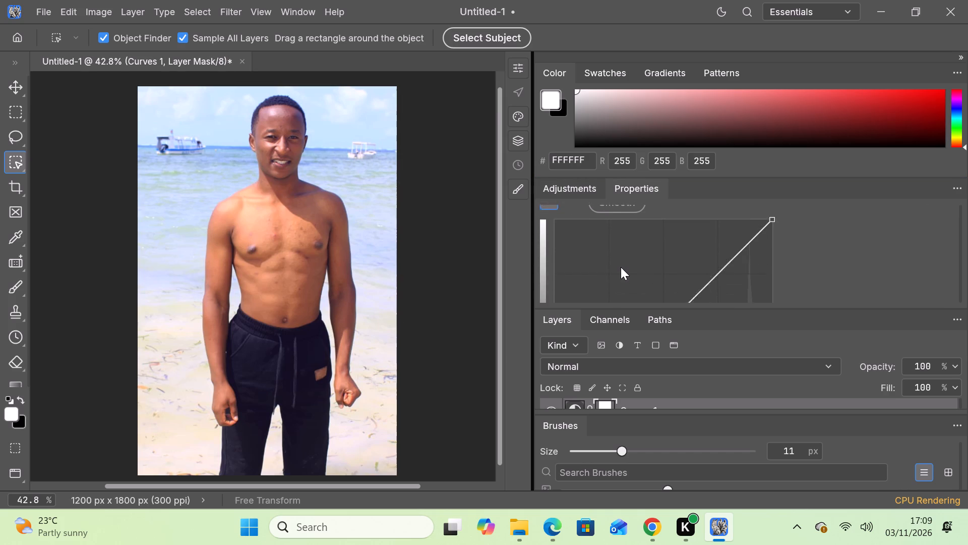
{"action": "scroll", "coordinate": [621, 267], "scroll_direction": "down", "scroll_amount": 5}
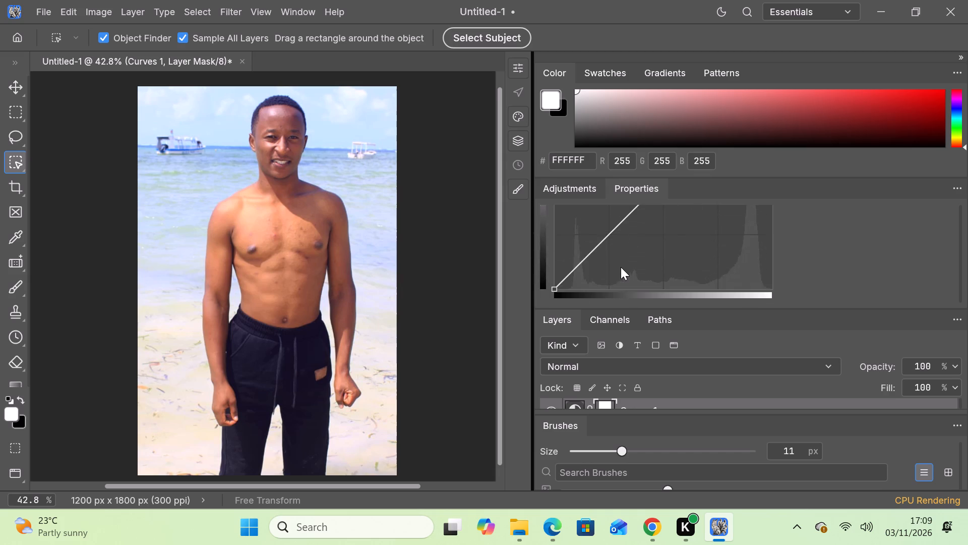
{"action": "scroll", "coordinate": [621, 267], "scroll_direction": "down", "scroll_amount": 6}
{"action": "scroll", "coordinate": [621, 267], "scroll_direction": "up", "scroll_amount": 6}
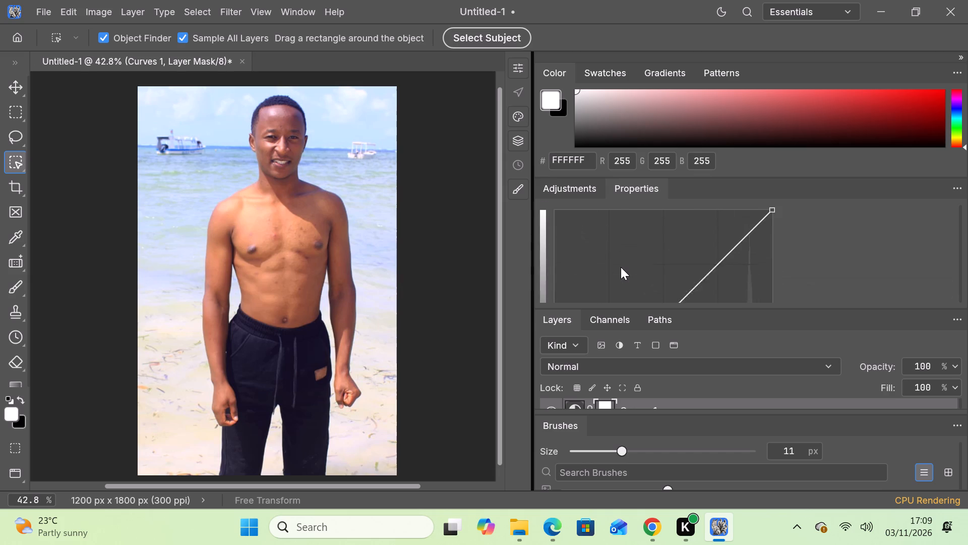
{"action": "scroll", "coordinate": [621, 267], "scroll_direction": "up", "scroll_amount": 10}
{"action": "scroll", "coordinate": [621, 267], "scroll_direction": "down", "scroll_amount": 1}
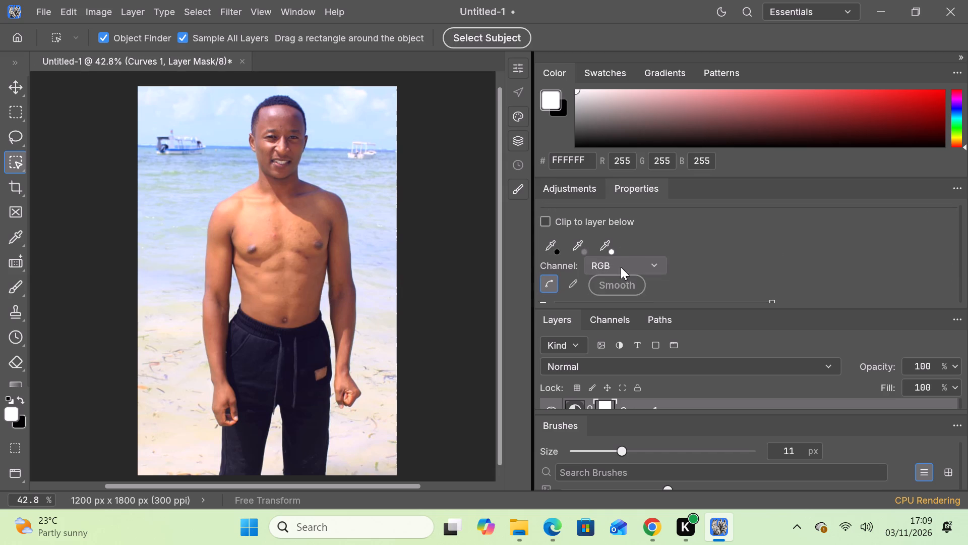
{"action": "scroll", "coordinate": [621, 267], "scroll_direction": "down", "scroll_amount": 1}
{"action": "scroll", "coordinate": [621, 267], "scroll_direction": "up", "scroll_amount": 4}
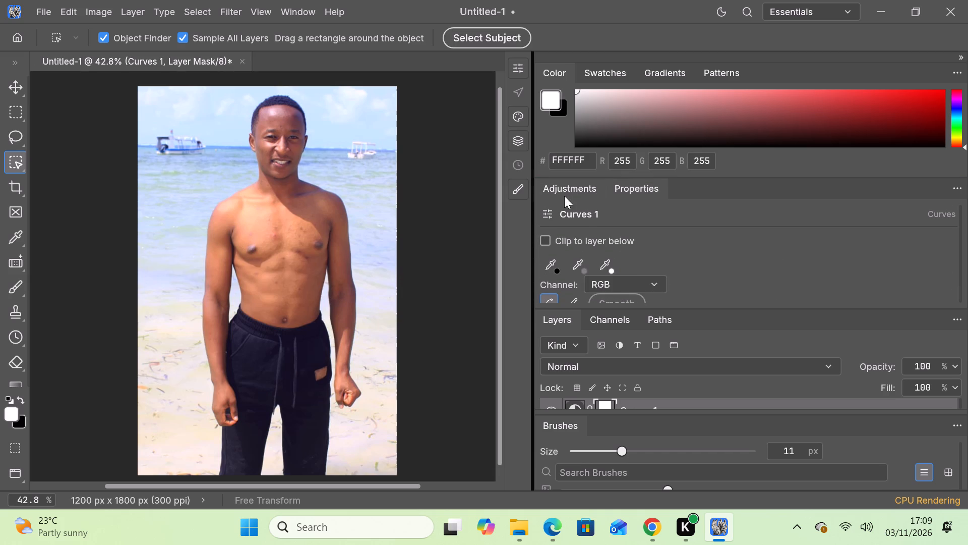
{"action": "left_click", "coordinate": [549, 211]}
Add an Exposure adjustment layer above the Curves layer.
{"action": "left_click", "coordinate": [551, 191]}
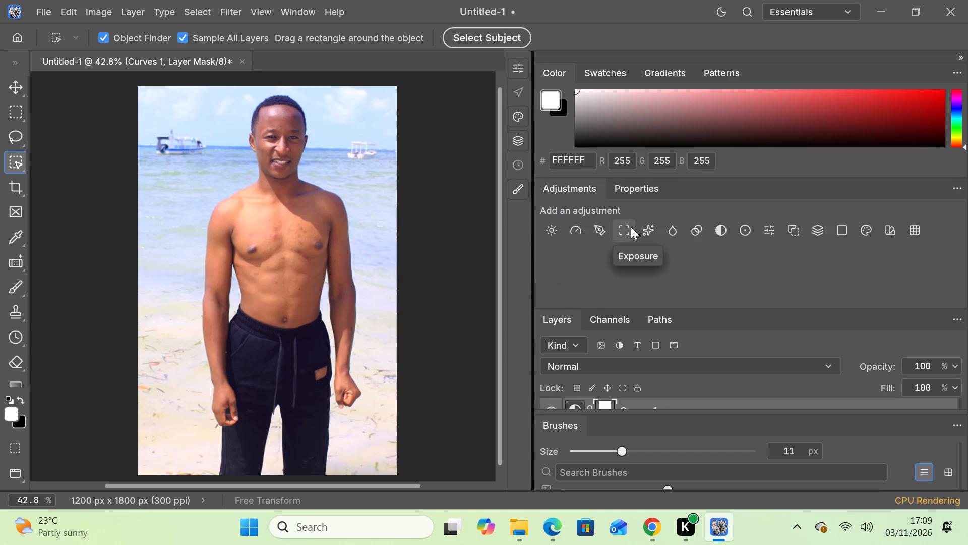
{"action": "left_click", "coordinate": [631, 227]}
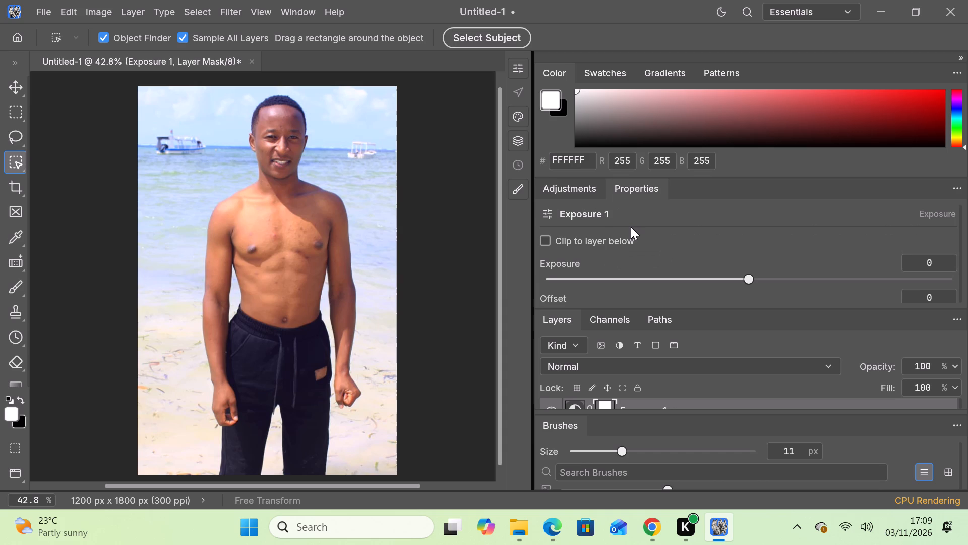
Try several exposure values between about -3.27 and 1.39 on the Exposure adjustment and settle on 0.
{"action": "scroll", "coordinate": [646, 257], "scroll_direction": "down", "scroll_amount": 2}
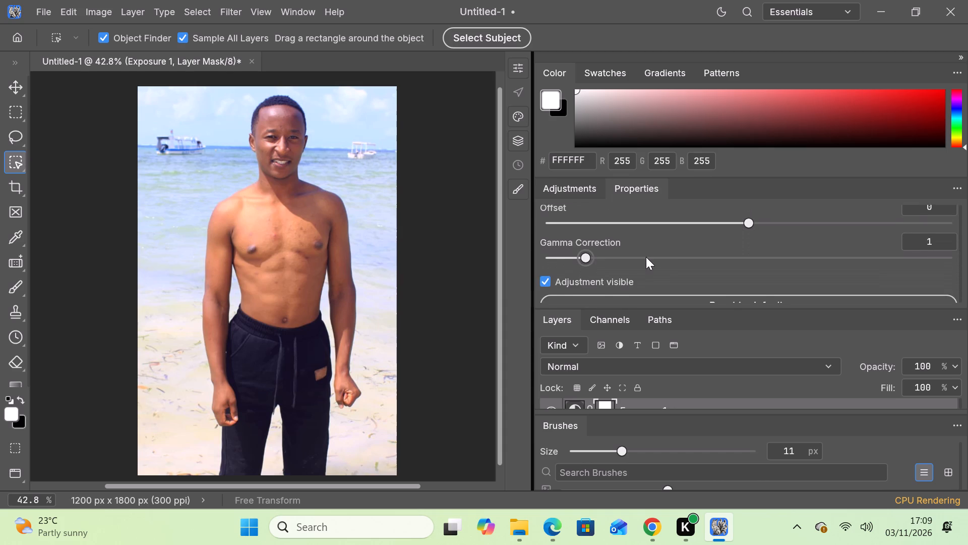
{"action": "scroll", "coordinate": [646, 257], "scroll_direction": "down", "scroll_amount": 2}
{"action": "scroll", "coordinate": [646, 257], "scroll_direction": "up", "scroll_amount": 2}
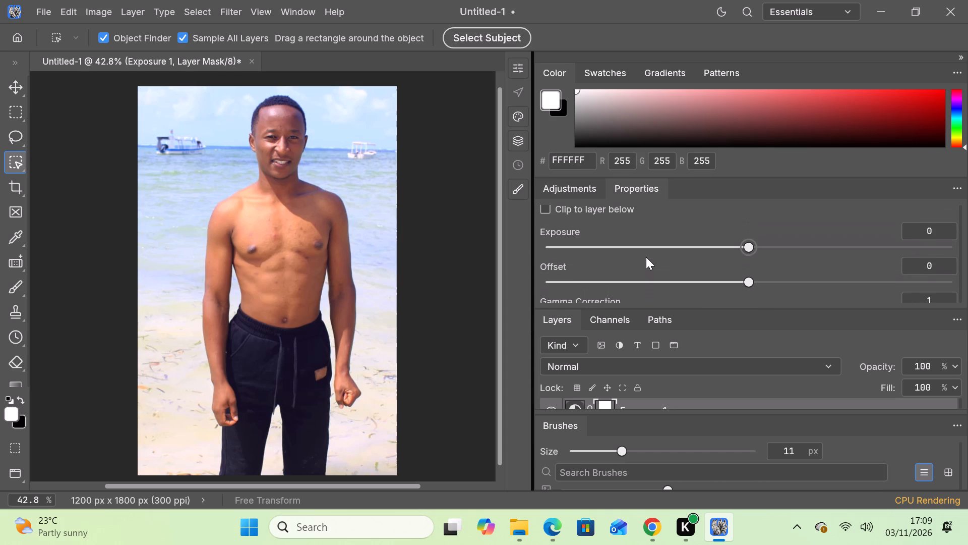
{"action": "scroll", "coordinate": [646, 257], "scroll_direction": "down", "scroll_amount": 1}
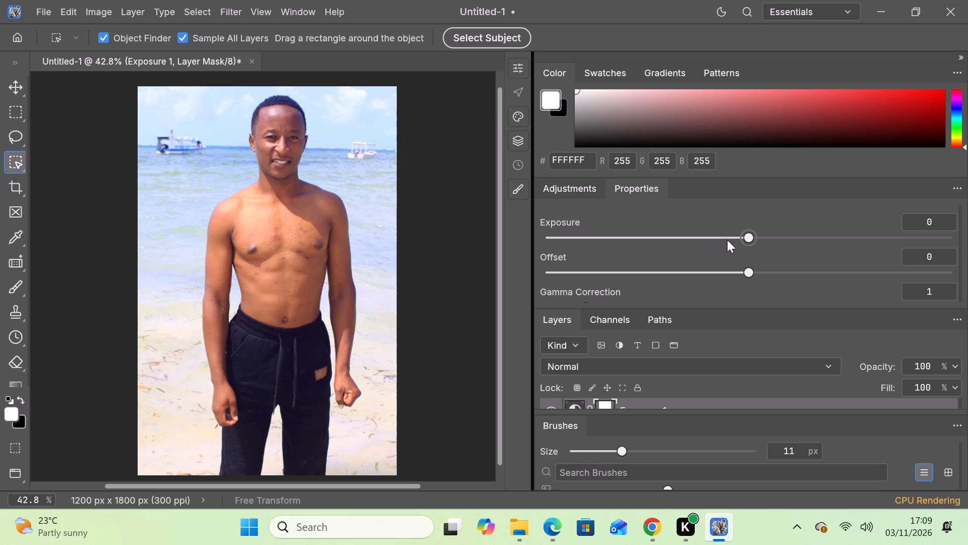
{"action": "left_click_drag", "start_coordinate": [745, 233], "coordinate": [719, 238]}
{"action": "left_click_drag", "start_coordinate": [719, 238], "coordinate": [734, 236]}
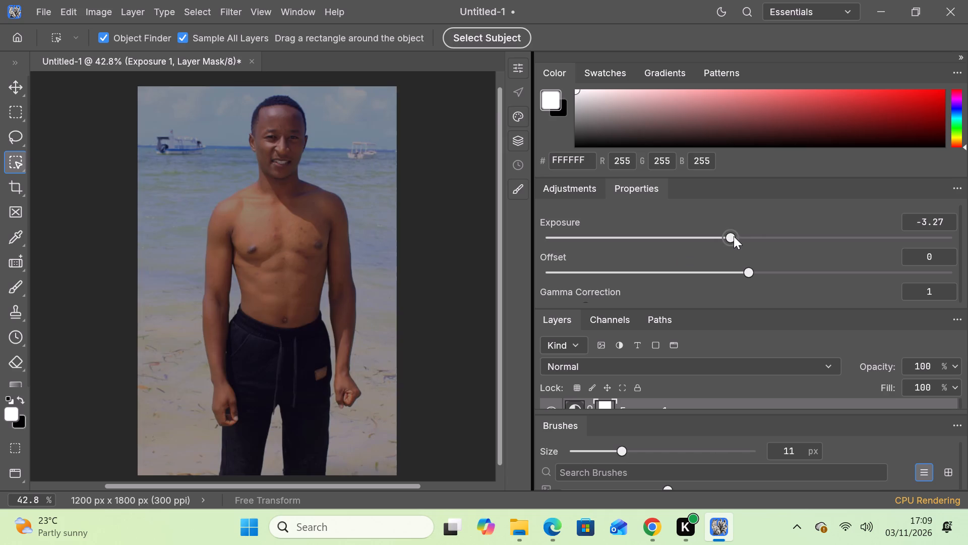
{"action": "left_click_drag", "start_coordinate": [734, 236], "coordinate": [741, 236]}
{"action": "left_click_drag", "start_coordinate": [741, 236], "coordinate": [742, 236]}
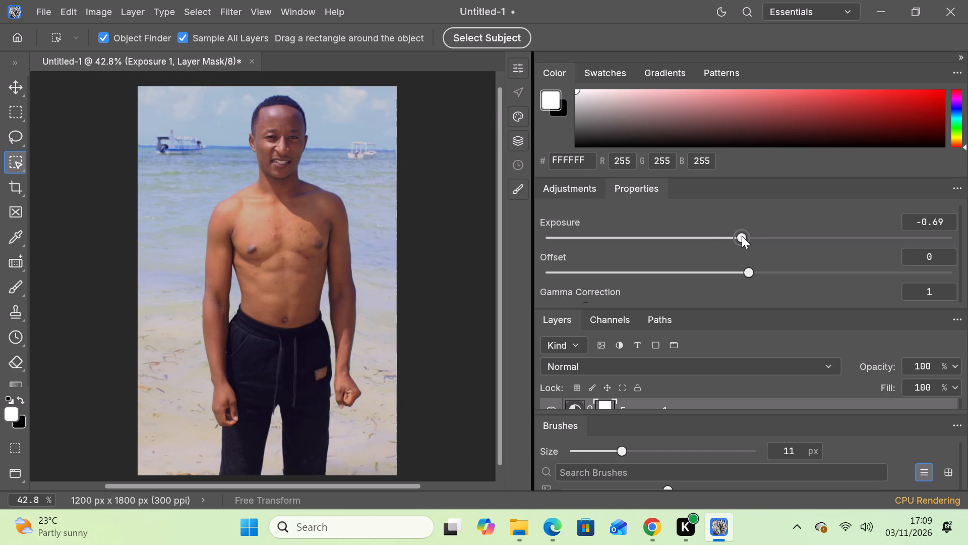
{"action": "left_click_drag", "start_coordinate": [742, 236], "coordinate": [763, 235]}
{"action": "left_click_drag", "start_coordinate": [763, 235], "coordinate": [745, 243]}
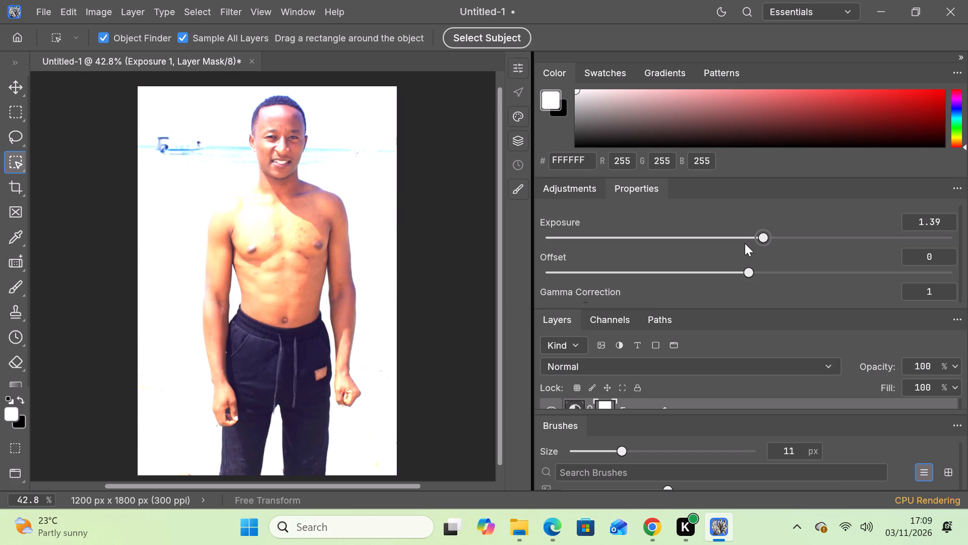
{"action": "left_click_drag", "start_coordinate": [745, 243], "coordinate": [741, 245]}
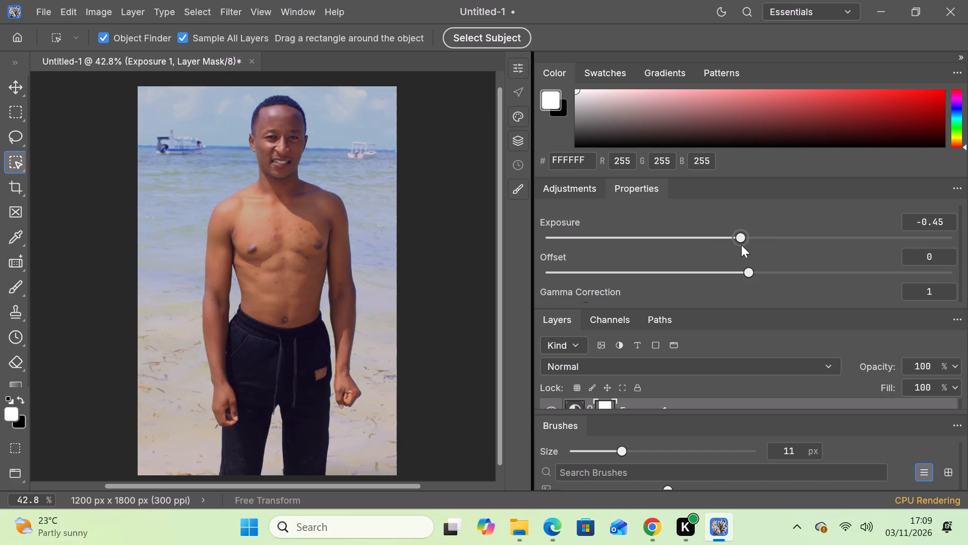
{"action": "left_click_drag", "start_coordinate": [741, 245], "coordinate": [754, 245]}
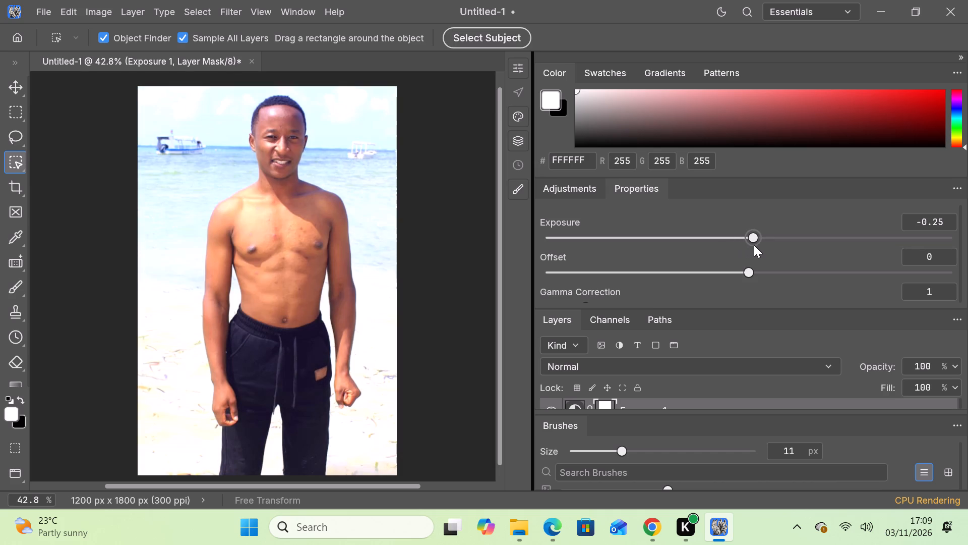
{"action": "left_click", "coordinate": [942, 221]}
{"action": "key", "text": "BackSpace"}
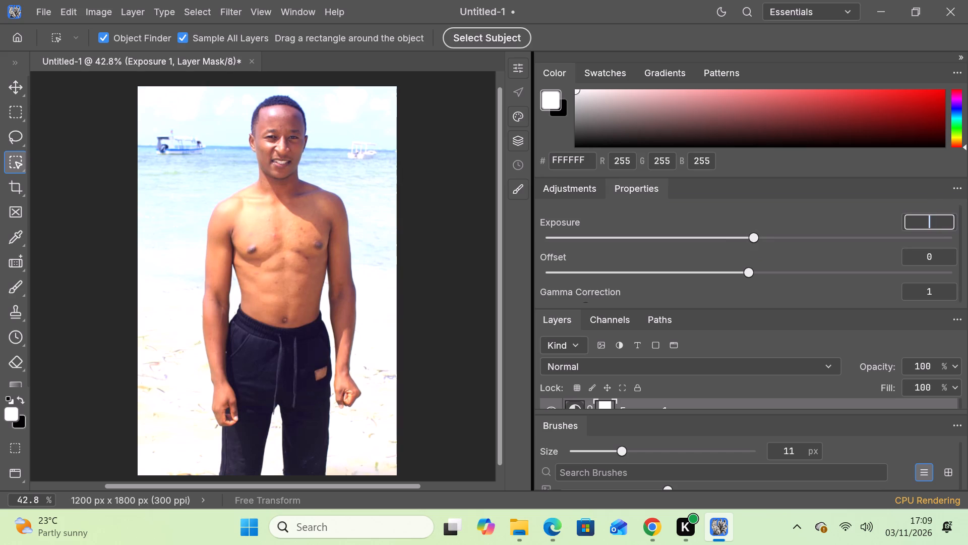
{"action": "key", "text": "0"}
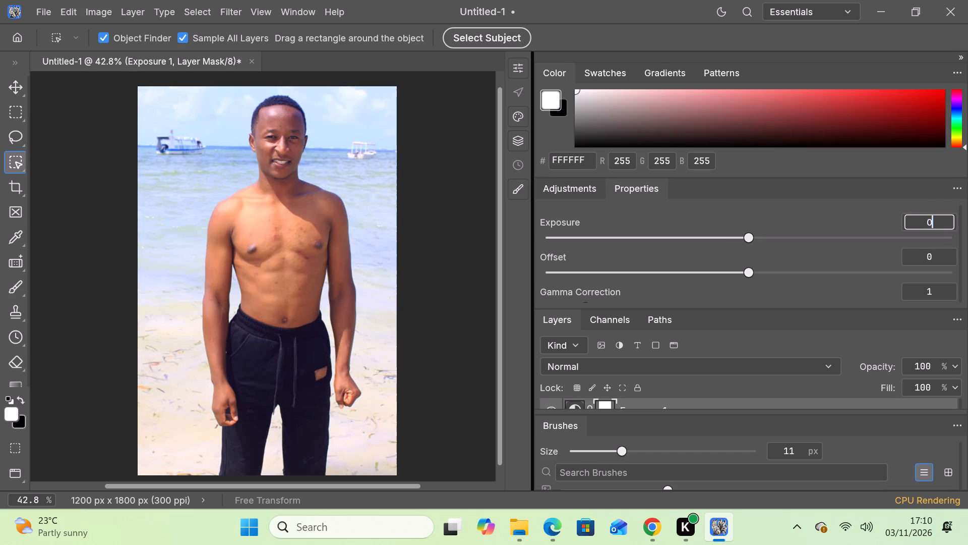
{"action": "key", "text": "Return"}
Try several offset values between about -0.0719 and 0.0322 on the Exposure adjustment and settle on -0.0037.
{"action": "left_click_drag", "start_coordinate": [750, 273], "coordinate": [754, 273]}
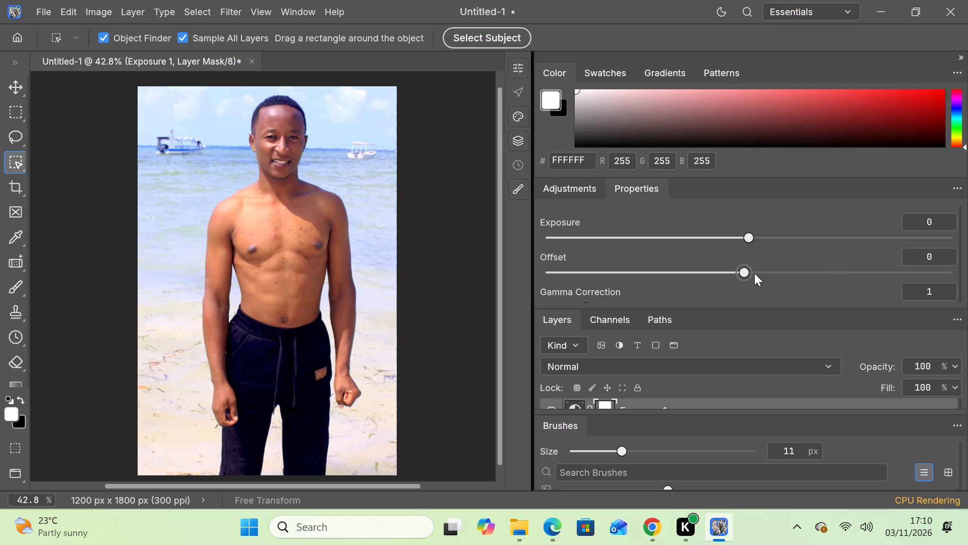
{"action": "left_click_drag", "start_coordinate": [754, 273], "coordinate": [742, 279]}
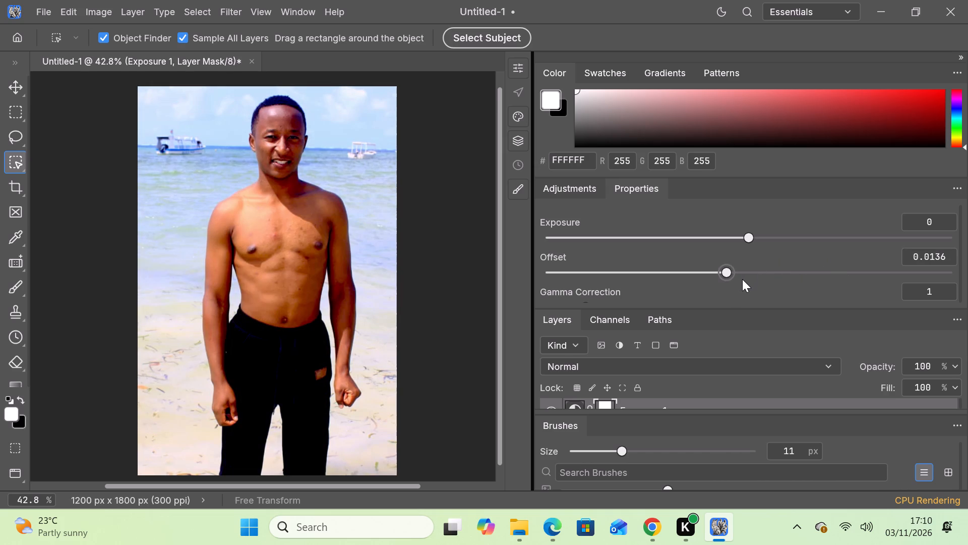
{"action": "left_click_drag", "start_coordinate": [742, 279], "coordinate": [748, 278]}
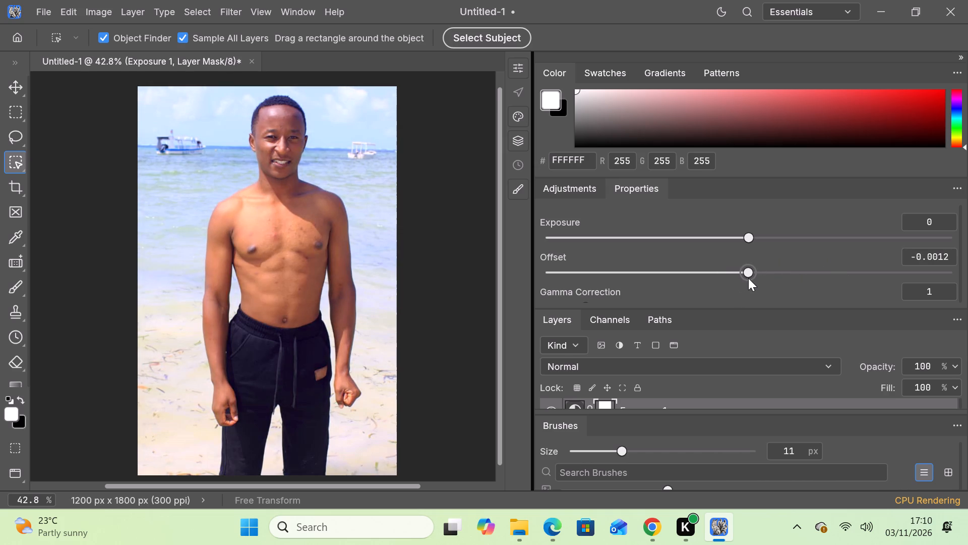
{"action": "left_click_drag", "start_coordinate": [748, 278], "coordinate": [719, 283]}
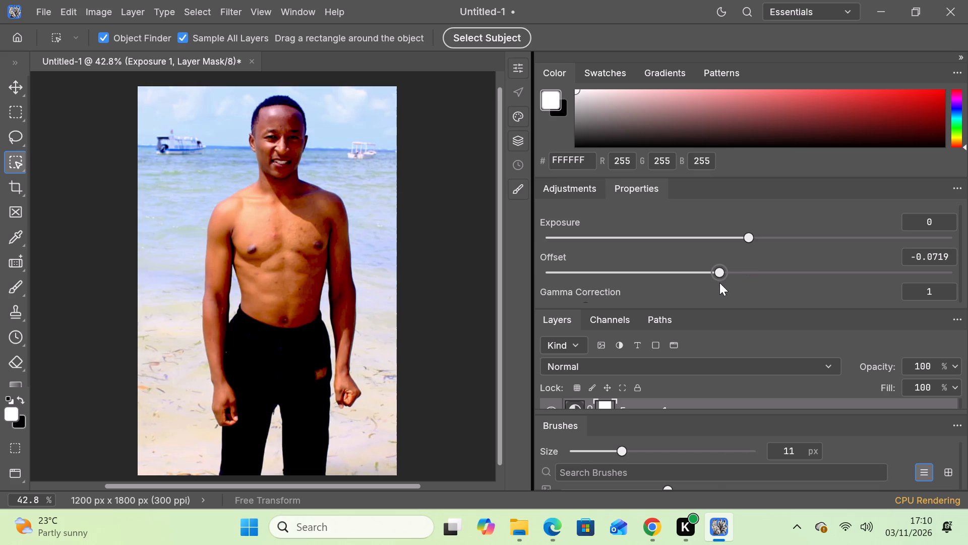
{"action": "left_click_drag", "start_coordinate": [719, 283], "coordinate": [738, 280]}
{"action": "left_click_drag", "start_coordinate": [738, 280], "coordinate": [751, 277]}
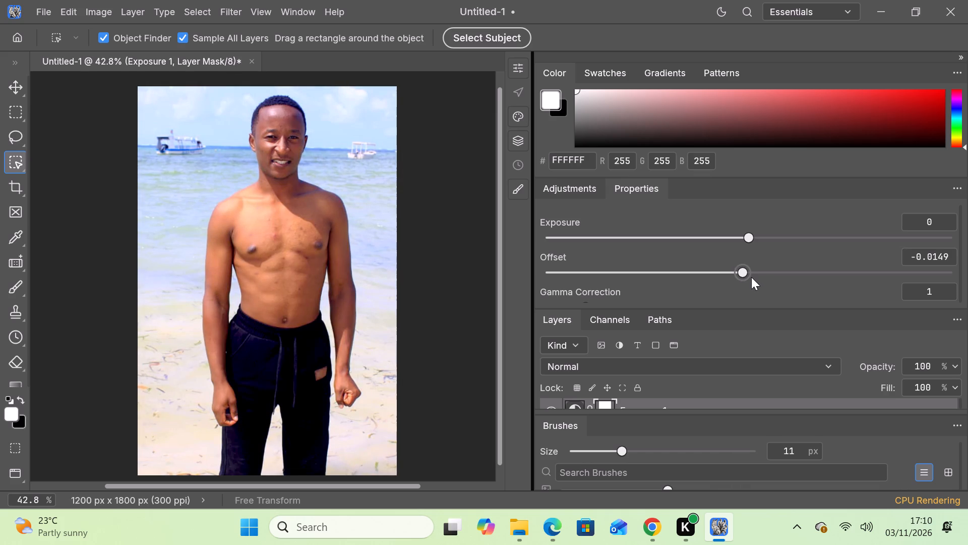
{"action": "left_click_drag", "start_coordinate": [751, 277], "coordinate": [743, 284]}
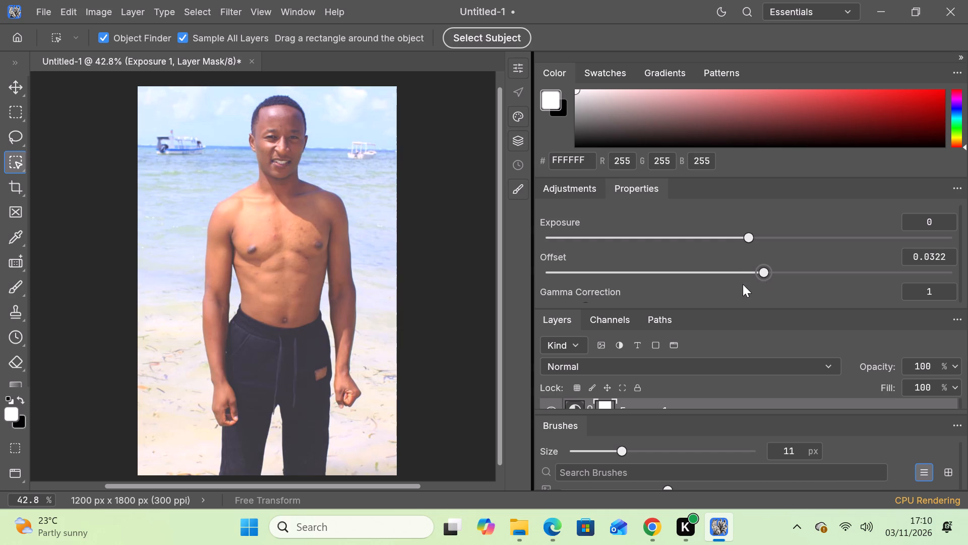
{"action": "left_click_drag", "start_coordinate": [743, 284], "coordinate": [740, 284]}
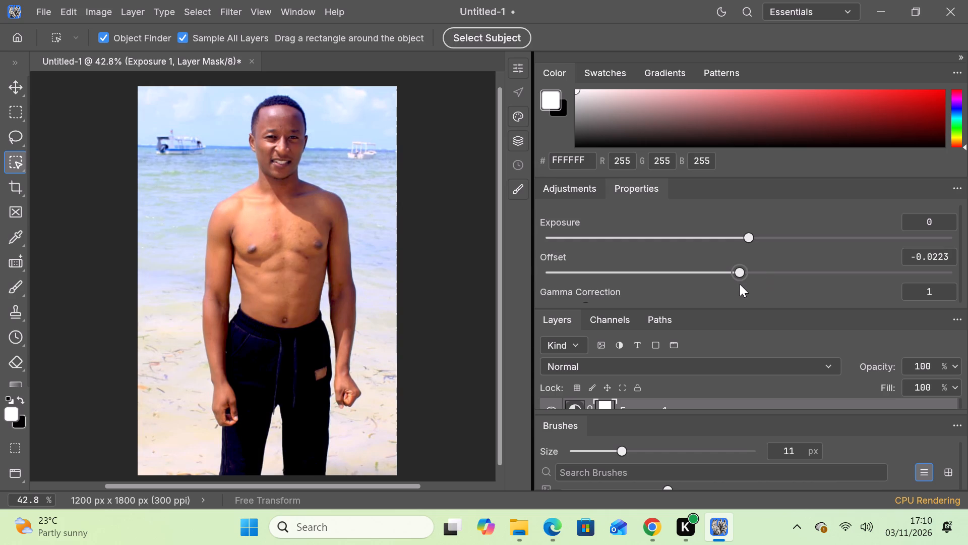
{"action": "left_click_drag", "start_coordinate": [740, 284], "coordinate": [757, 283]}
{"action": "left_click_drag", "start_coordinate": [757, 283], "coordinate": [757, 285]}
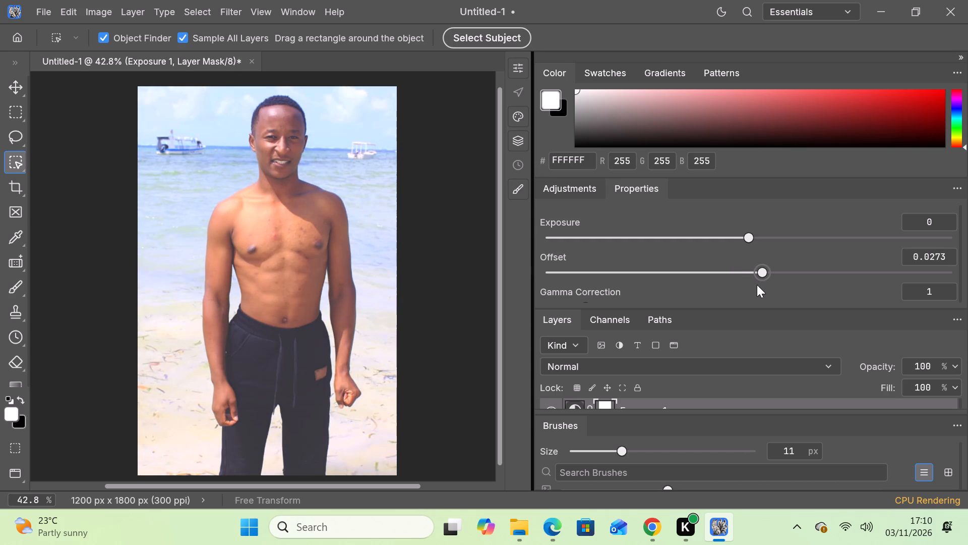
{"action": "left_click_drag", "start_coordinate": [757, 285], "coordinate": [747, 286]}
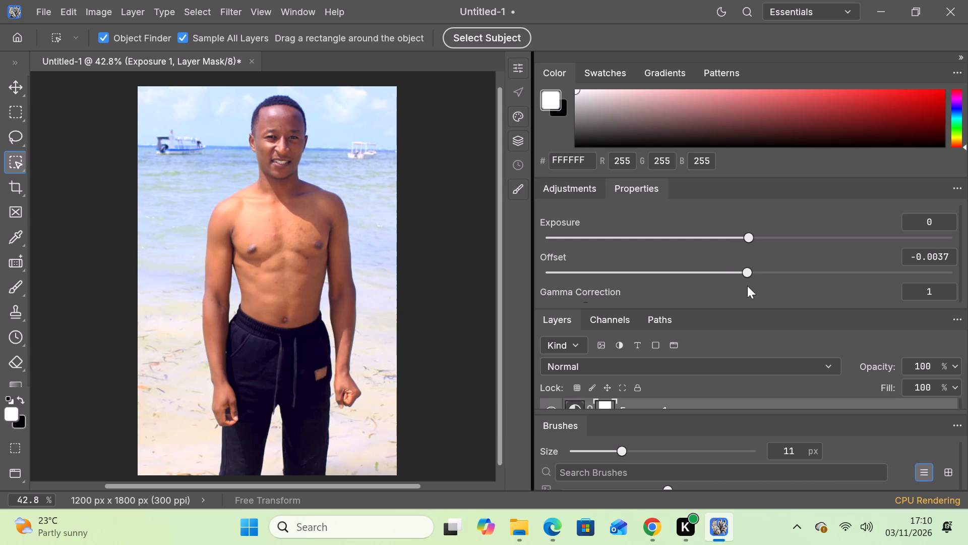
Try several gamma correction values between about 0.8 and 1.81 on the Exposure adjustment and settle on 1.34.
{"action": "scroll", "coordinate": [747, 286], "scroll_direction": "down", "scroll_amount": 3}
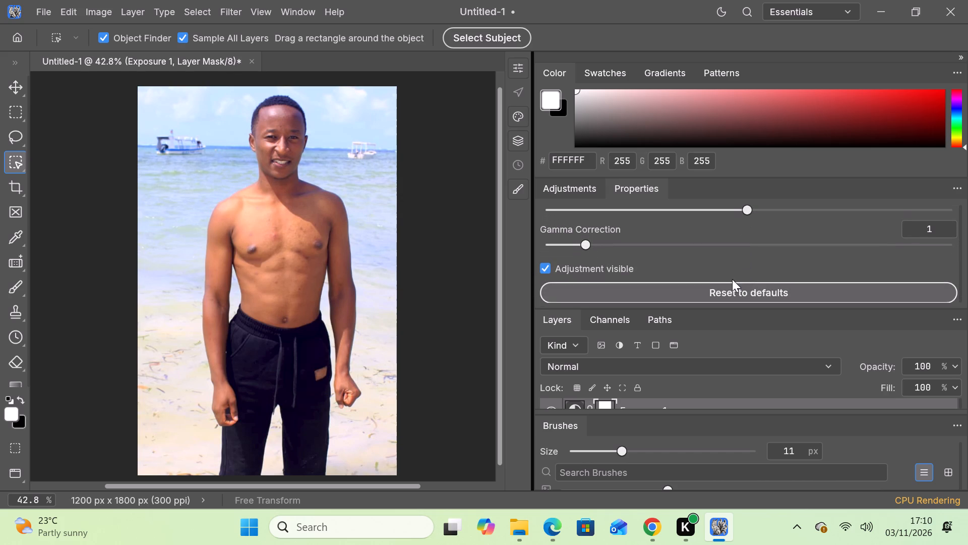
{"action": "left_click_drag", "start_coordinate": [585, 242], "coordinate": [586, 242]}
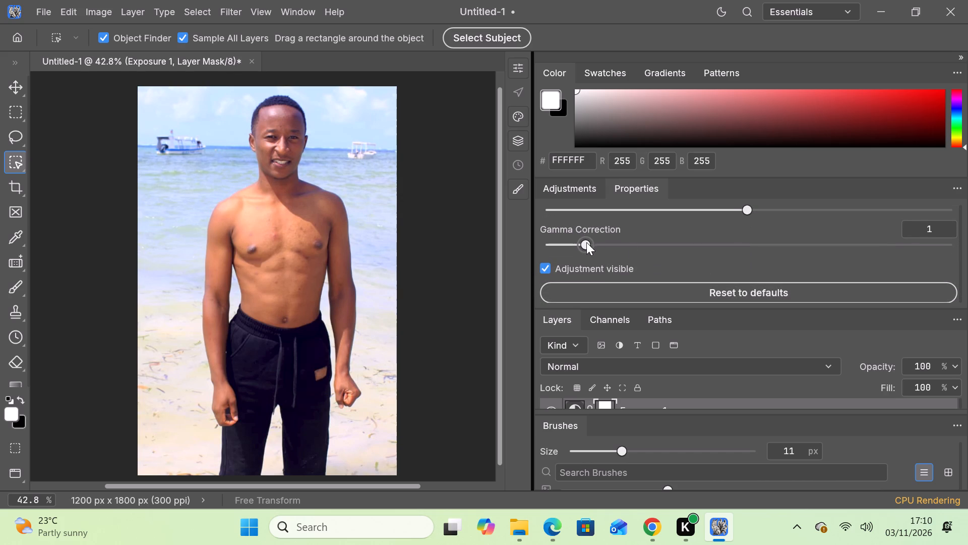
{"action": "left_click_drag", "start_coordinate": [586, 242], "coordinate": [577, 247]}
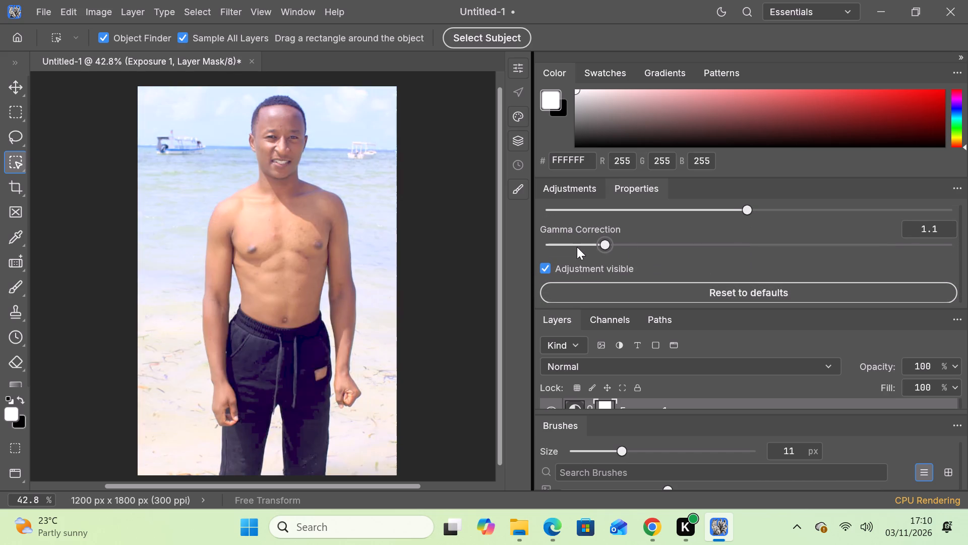
{"action": "left_click_drag", "start_coordinate": [577, 247], "coordinate": [592, 241]}
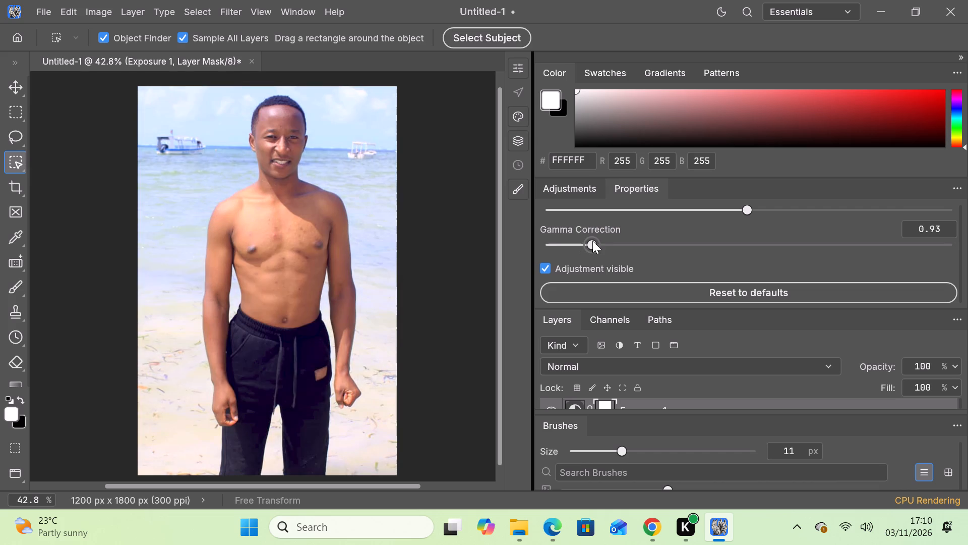
{"action": "left_click_drag", "start_coordinate": [592, 241], "coordinate": [600, 241]}
{"action": "left_click_drag", "start_coordinate": [600, 241], "coordinate": [577, 245]}
{"action": "left_click_drag", "start_coordinate": [577, 245], "coordinate": [619, 245]}
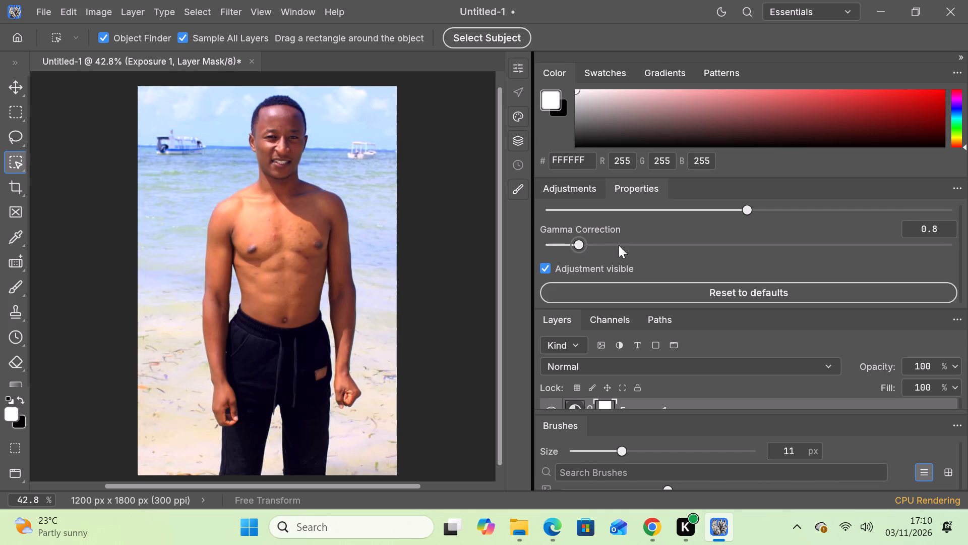
{"action": "left_click_drag", "start_coordinate": [619, 245], "coordinate": [587, 257]}
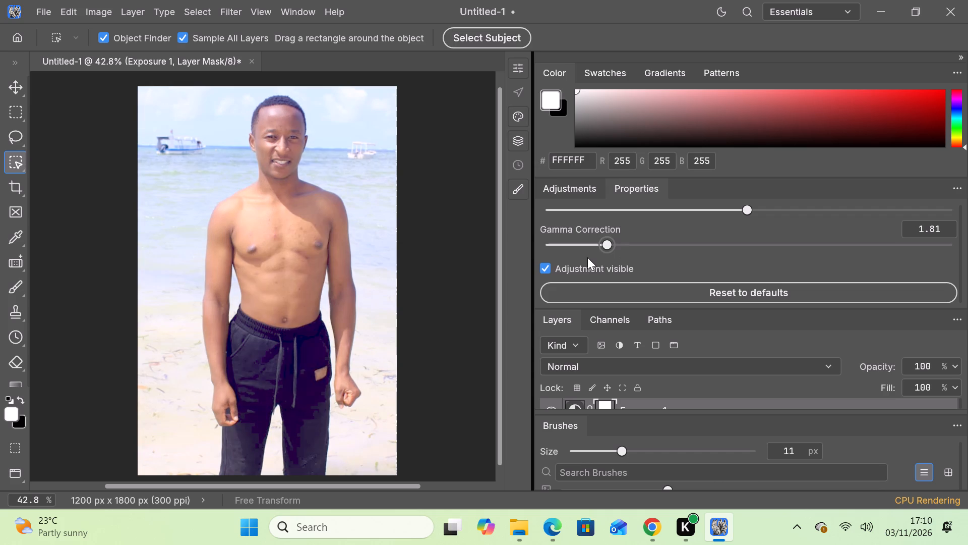
{"action": "left_click_drag", "start_coordinate": [587, 257], "coordinate": [580, 259]}
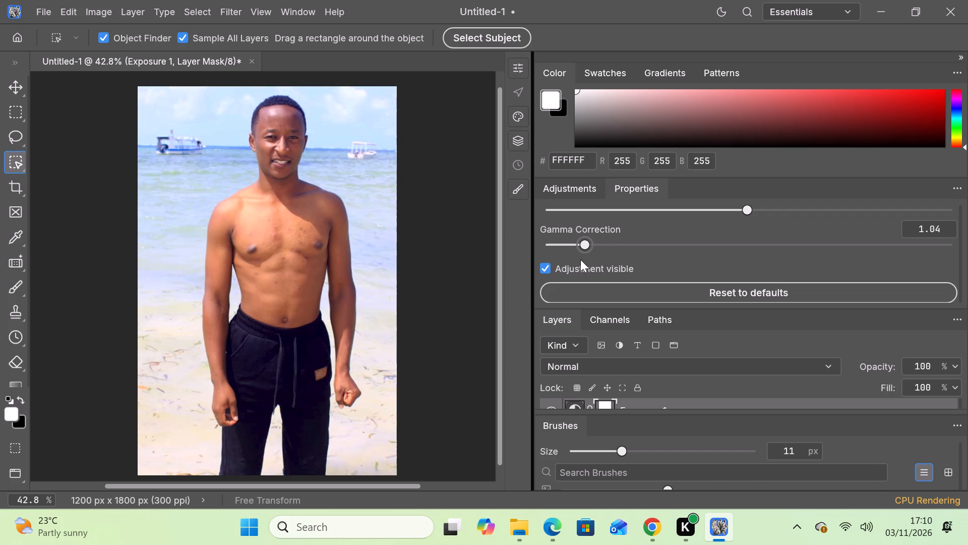
{"action": "left_click_drag", "start_coordinate": [580, 259], "coordinate": [595, 259]}
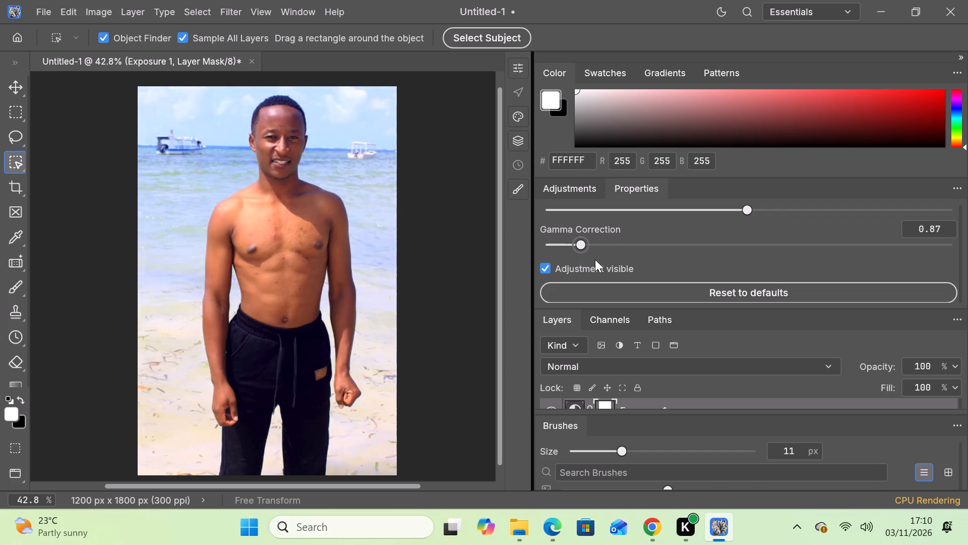
{"action": "left_click_drag", "start_coordinate": [595, 259], "coordinate": [590, 261]}
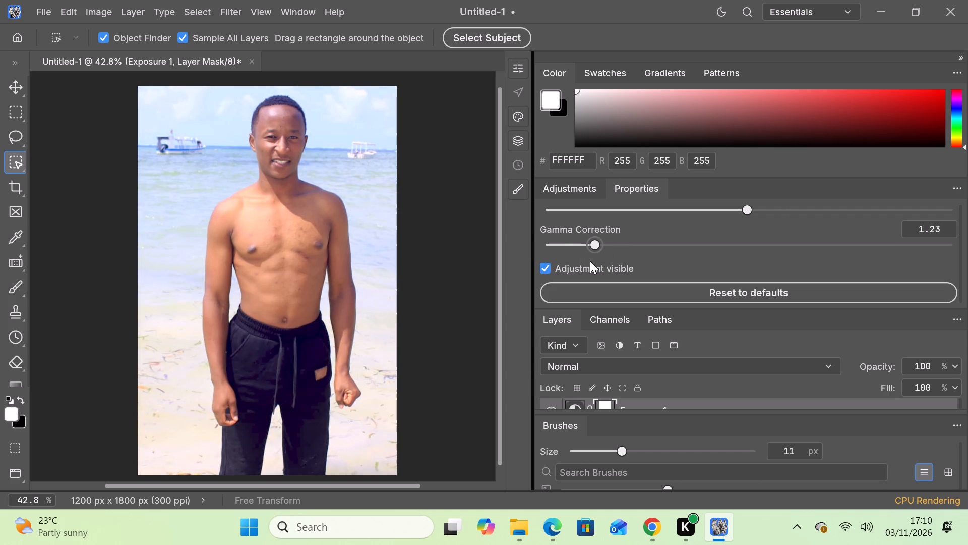
{"action": "left_click_drag", "start_coordinate": [590, 261], "coordinate": [586, 262]}
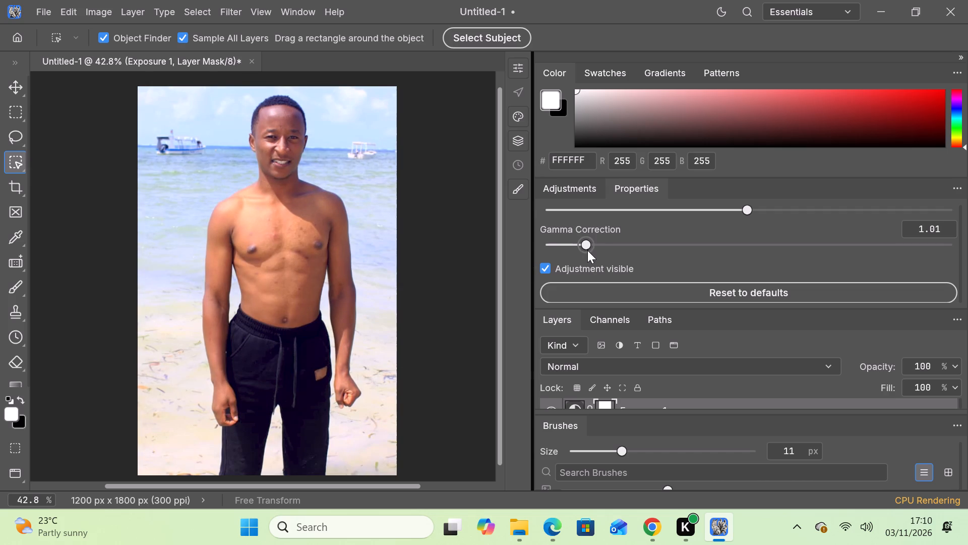
{"action": "left_click_drag", "start_coordinate": [587, 245], "coordinate": [609, 245]}
{"action": "left_click_drag", "start_coordinate": [609, 245], "coordinate": [599, 253]}
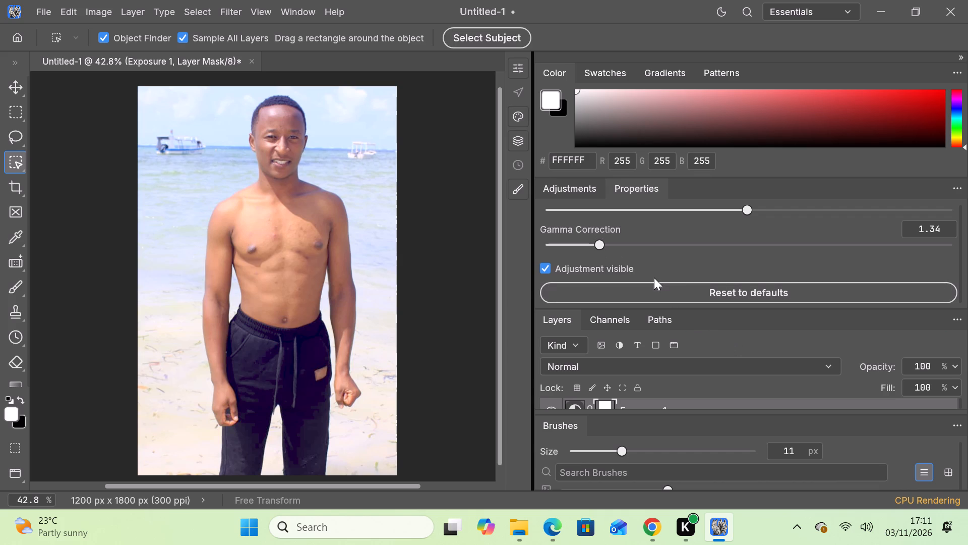
Add a Hue/Saturation adjustment layer above the Exposure layer.
{"action": "left_click", "coordinate": [565, 193]}
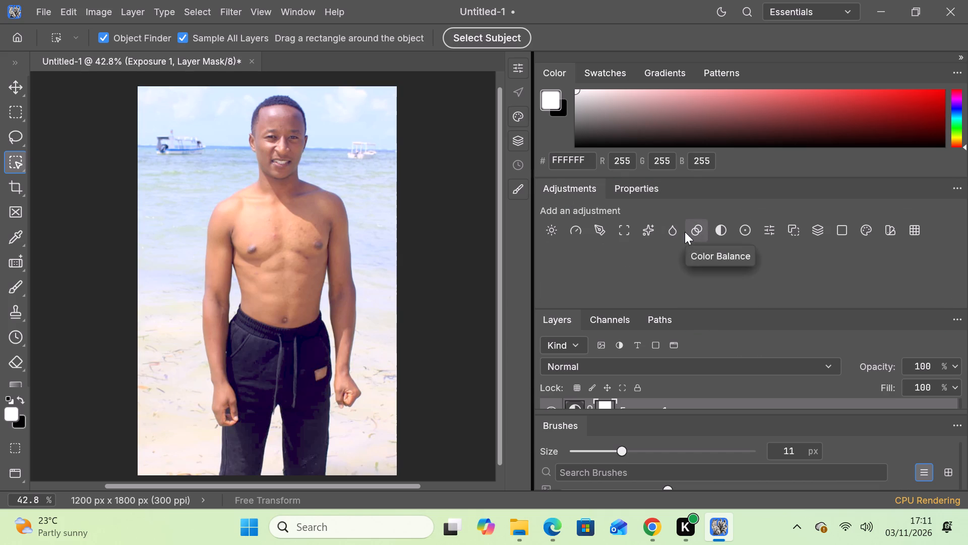
{"action": "left_click", "coordinate": [677, 232]}
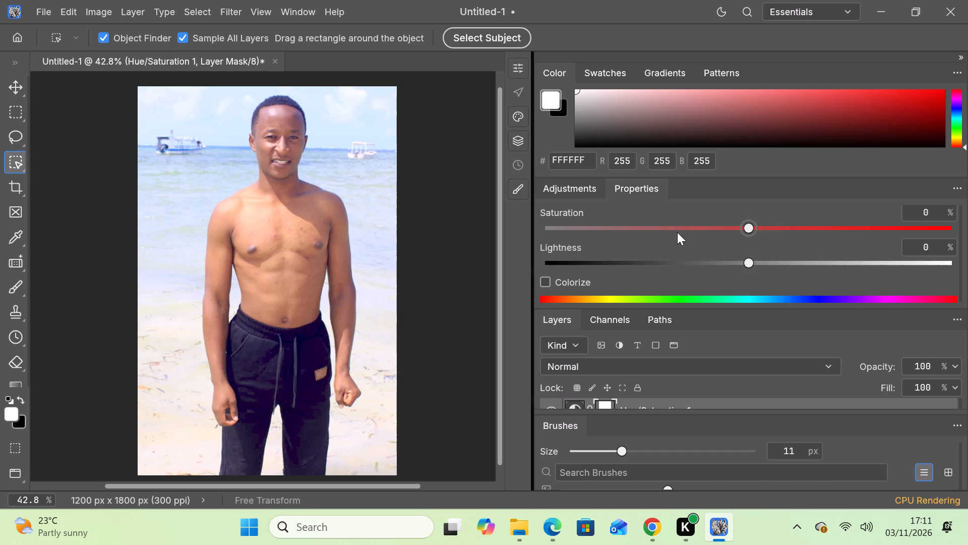
Try lightness values of 2 and 3 on the Hue/Saturation adjustment and settle on 5%.
{"action": "scroll", "coordinate": [737, 231], "scroll_direction": "down", "scroll_amount": 6}
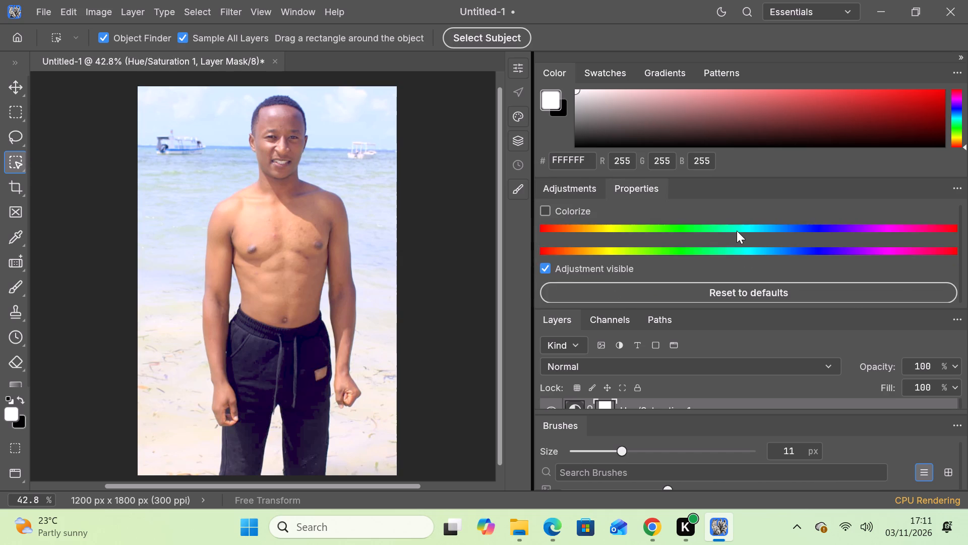
{"action": "scroll", "coordinate": [737, 231], "scroll_direction": "up", "scroll_amount": 2}
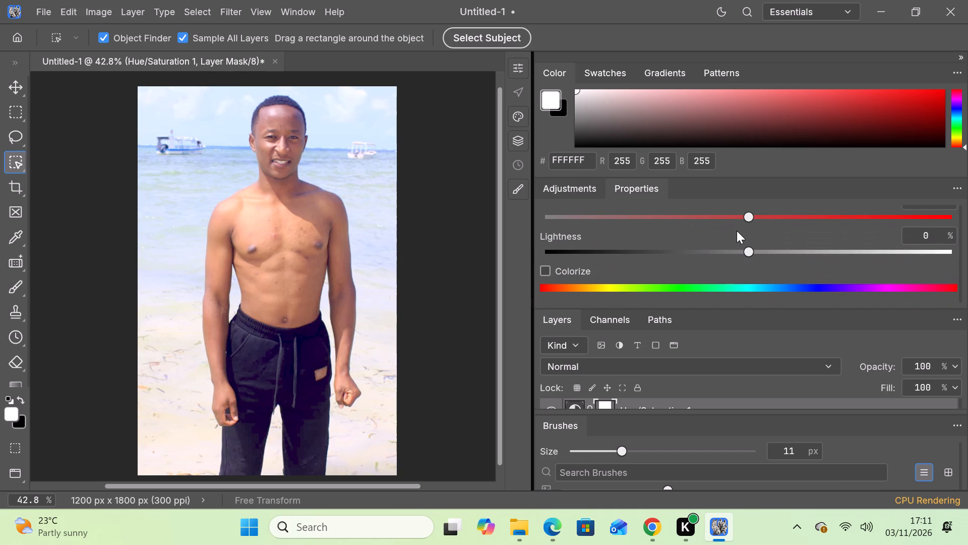
{"action": "left_click", "coordinate": [937, 233]}
{"action": "key", "text": "BackSpace"}
{"action": "key", "text": "2"}
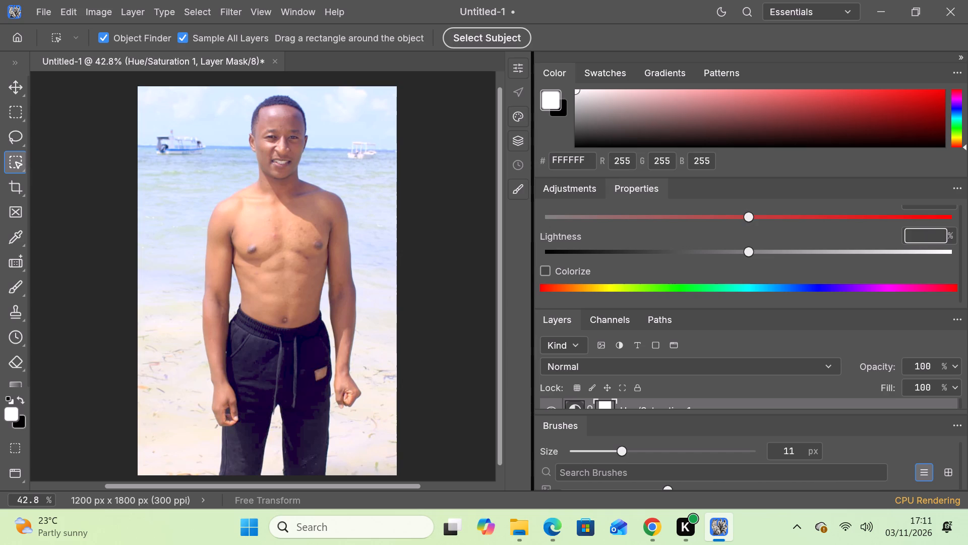
{"action": "key", "text": "BackSpace"}
{"action": "key", "text": "3"}
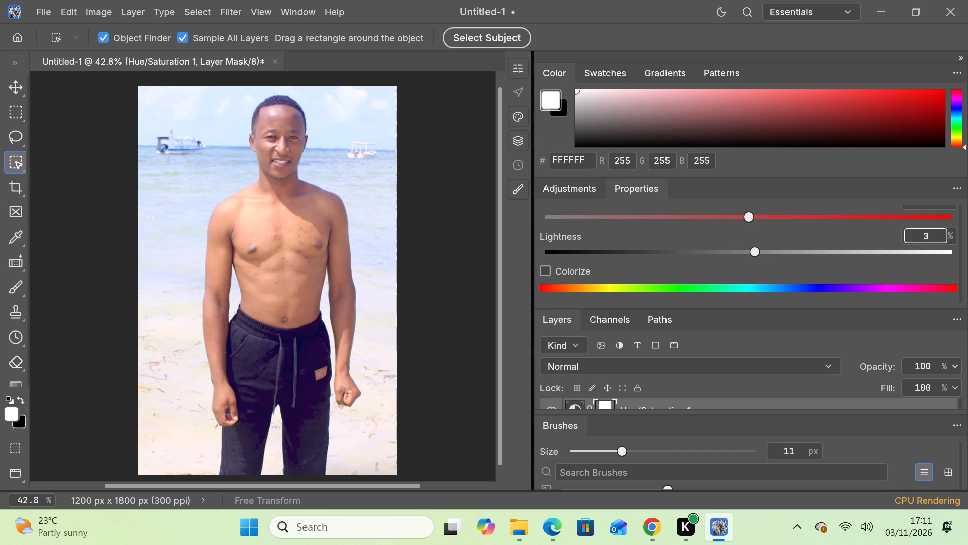
{"action": "key", "text": "BackSpace"}
{"action": "key", "text": "5"}
Try several lightness values between 2 and 9 on the Hue/Saturation adjustment and settle on 3%.
{"action": "key", "text": "BackSpace"}
{"action": "key", "text": "9"}
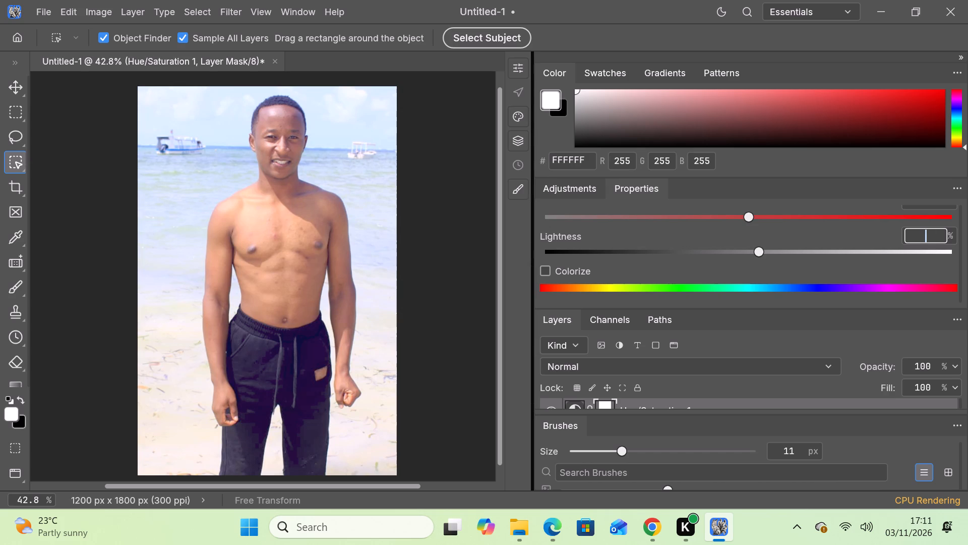
{"action": "key", "text": "BackSpace"}
{"action": "key", "text": "2"}
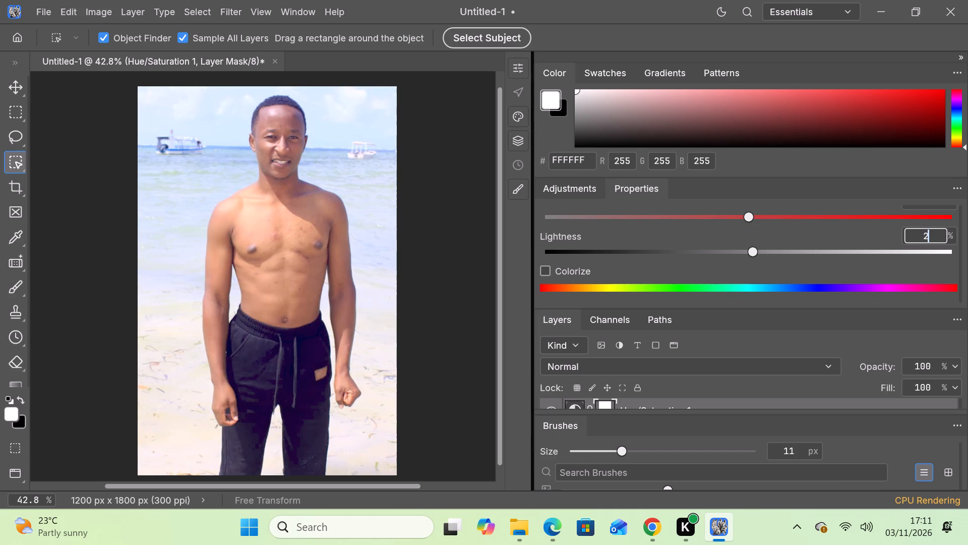
{"action": "key", "text": "BackSpace"}
{"action": "key", "text": "3"}
{"action": "scroll", "coordinate": [937, 233], "scroll_direction": "up", "scroll_amount": 5}
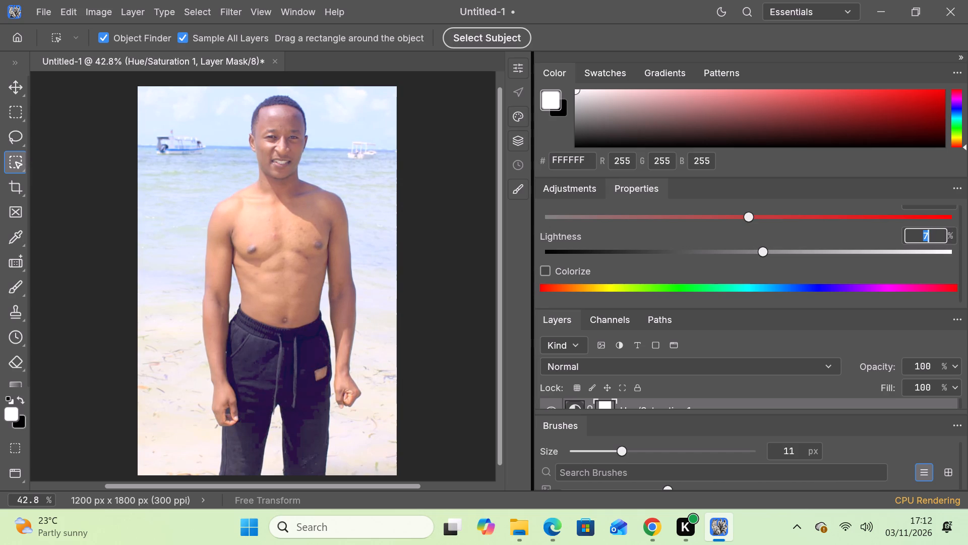
{"action": "key", "text": "BackSpace"}
{"action": "key", "text": "3"}
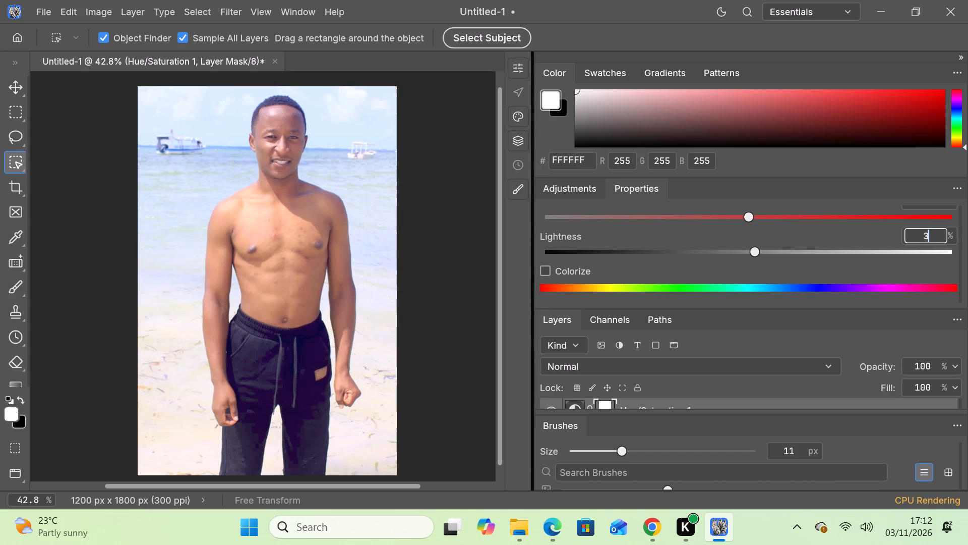
{"action": "key", "text": "Return"}
Try a saturation of 3 on the Hue/Saturation adjustment and settle on 4%.
{"action": "left_click_drag", "start_coordinate": [955, 263], "coordinate": [954, 251]}
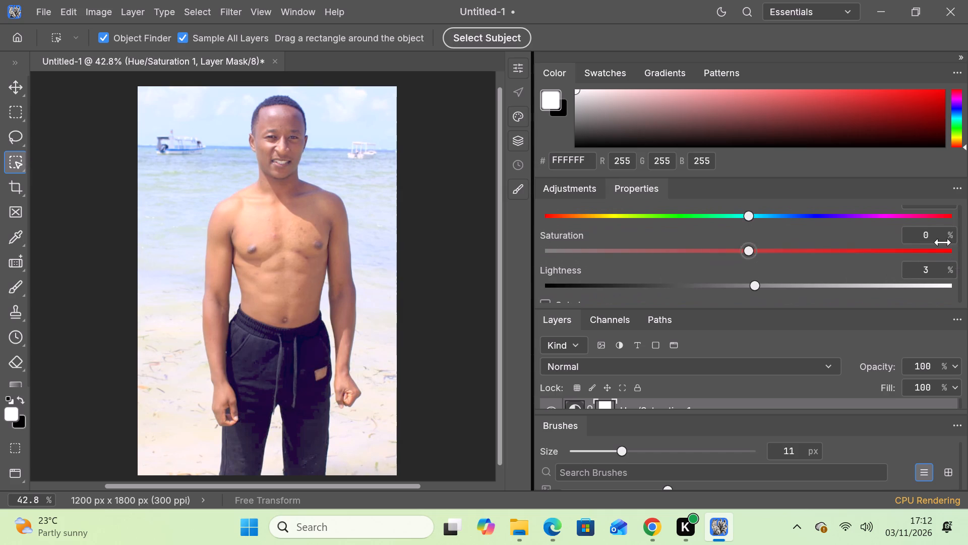
{"action": "left_click", "coordinate": [931, 239]}
{"action": "key", "text": "BackSpace"}
{"action": "key", "text": "3"}
{"action": "key", "text": "BackSpace"}
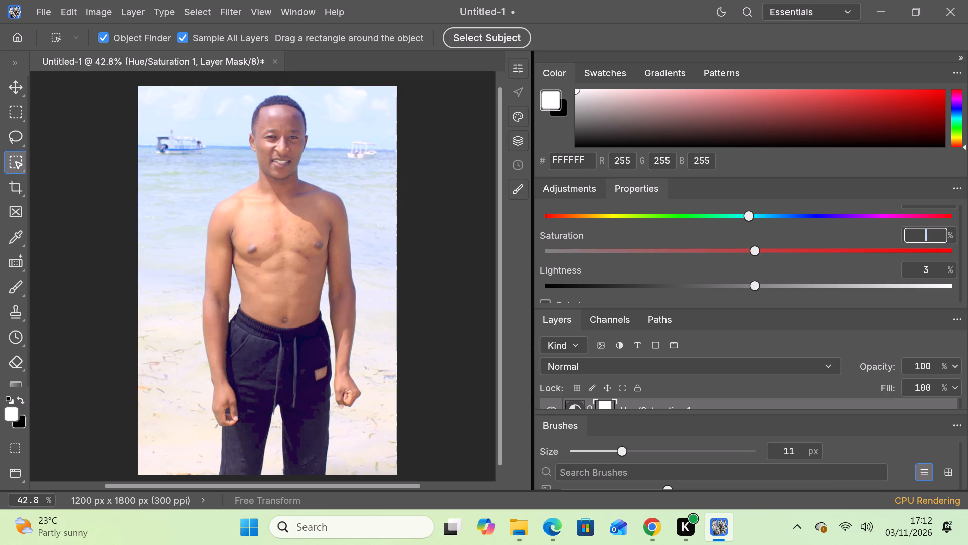
{"action": "key", "text": "4"}
{"action": "left_click", "coordinate": [956, 279]}
{"action": "left_click_drag", "start_coordinate": [956, 279], "coordinate": [961, 257]}
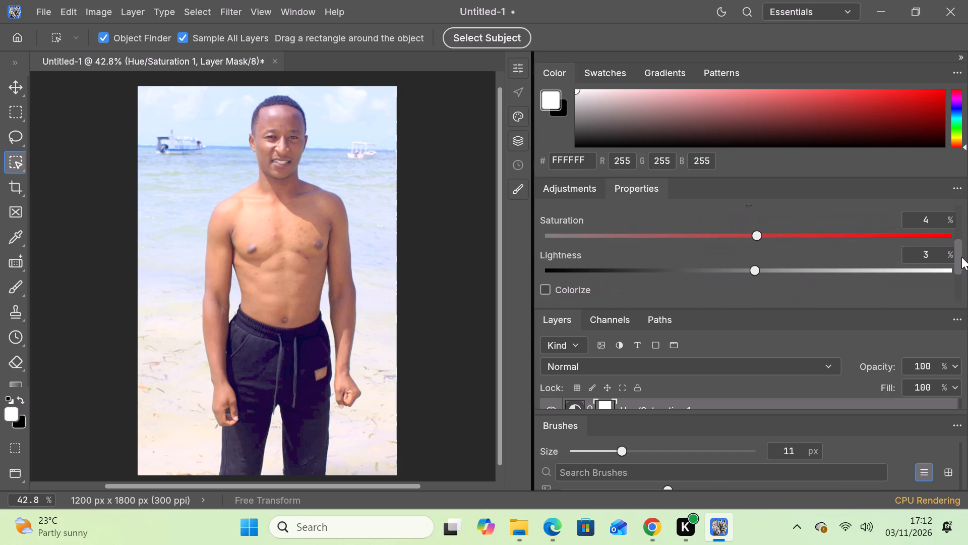
{"action": "left_click_drag", "start_coordinate": [961, 257], "coordinate": [952, 235]}
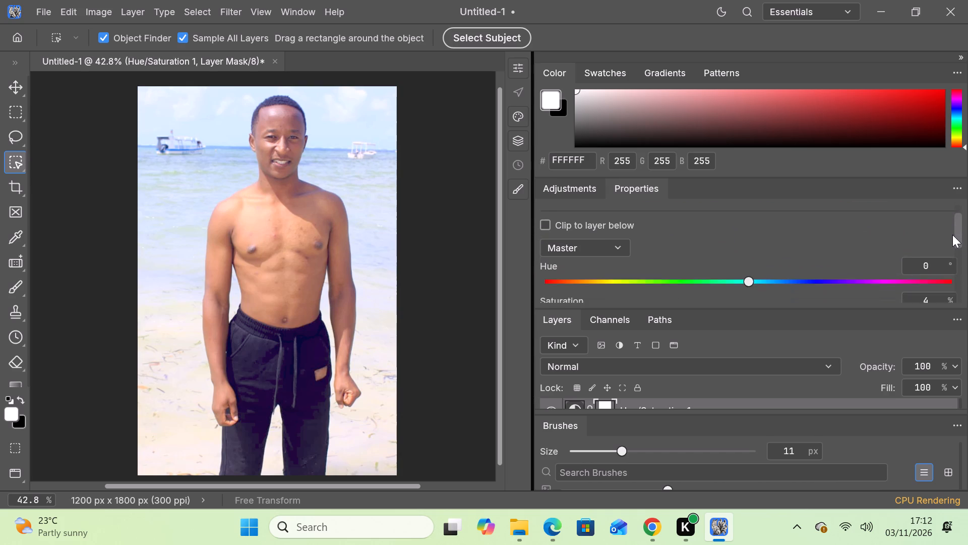
{"action": "left_click_drag", "start_coordinate": [952, 235], "coordinate": [957, 185]}
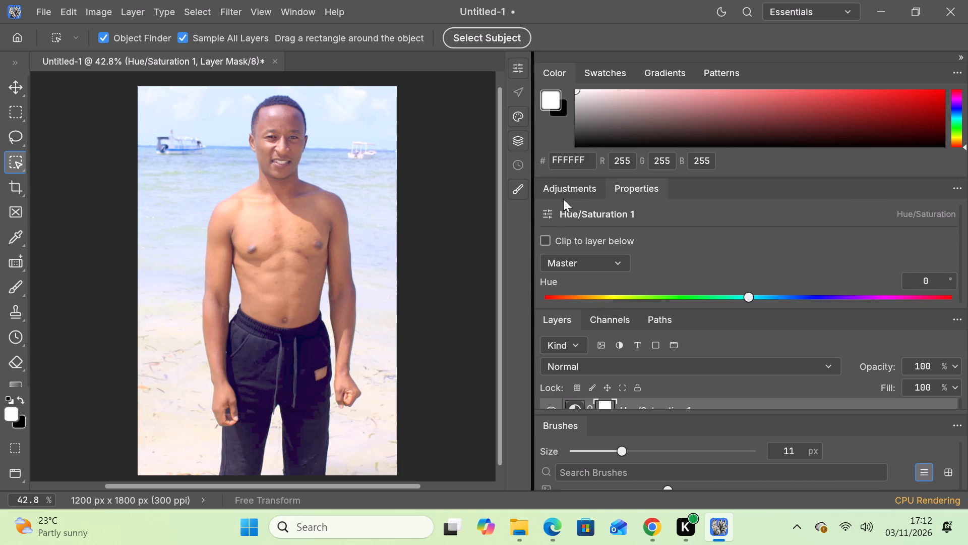
Add a Photo Filter adjustment layer above Hue/Saturation, keeping Warming Filter (85) at 25% density.
{"action": "left_click", "coordinate": [575, 193]}
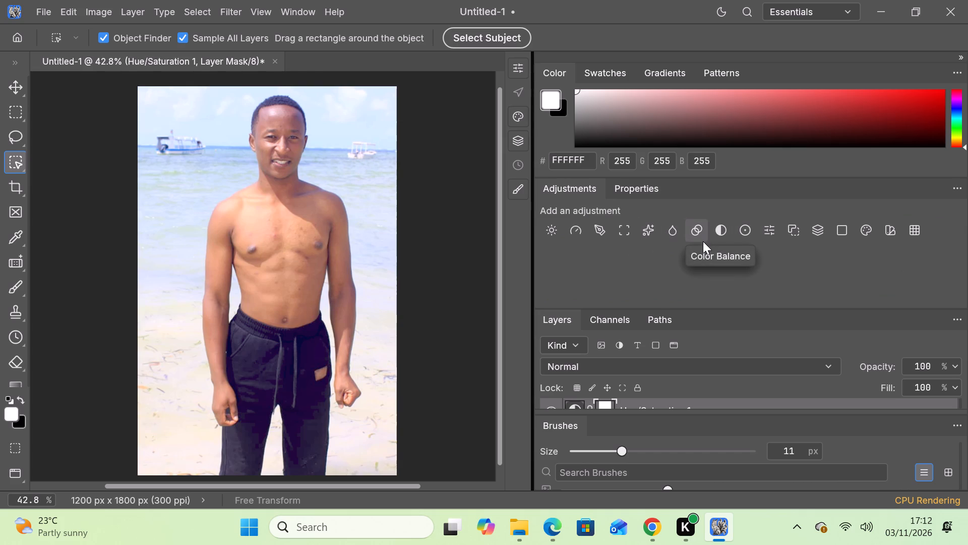
{"action": "left_click", "coordinate": [740, 240]}
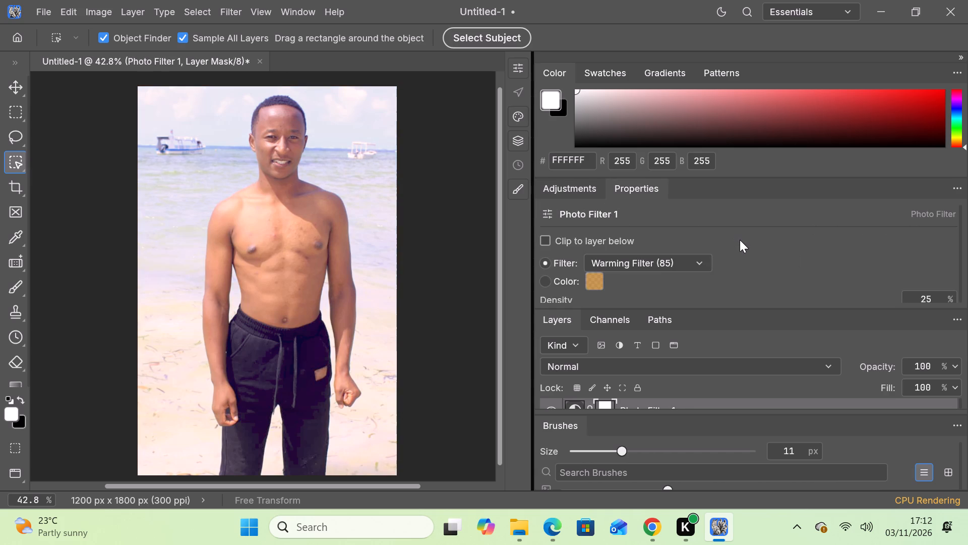
{"action": "scroll", "coordinate": [740, 240], "scroll_direction": "down", "scroll_amount": 2}
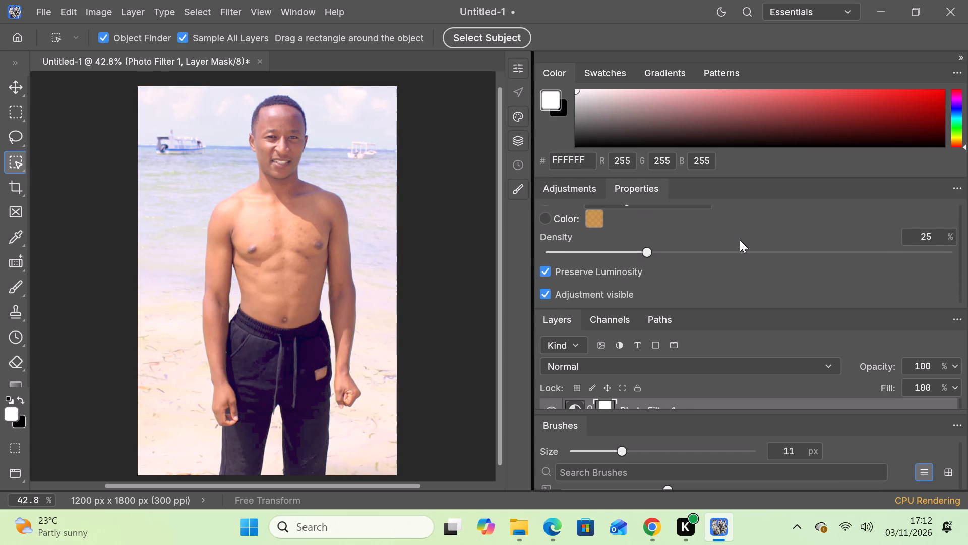
{"action": "scroll", "coordinate": [740, 240], "scroll_direction": "down", "scroll_amount": 3}
{"action": "scroll", "coordinate": [740, 240], "scroll_direction": "up", "scroll_amount": 6}
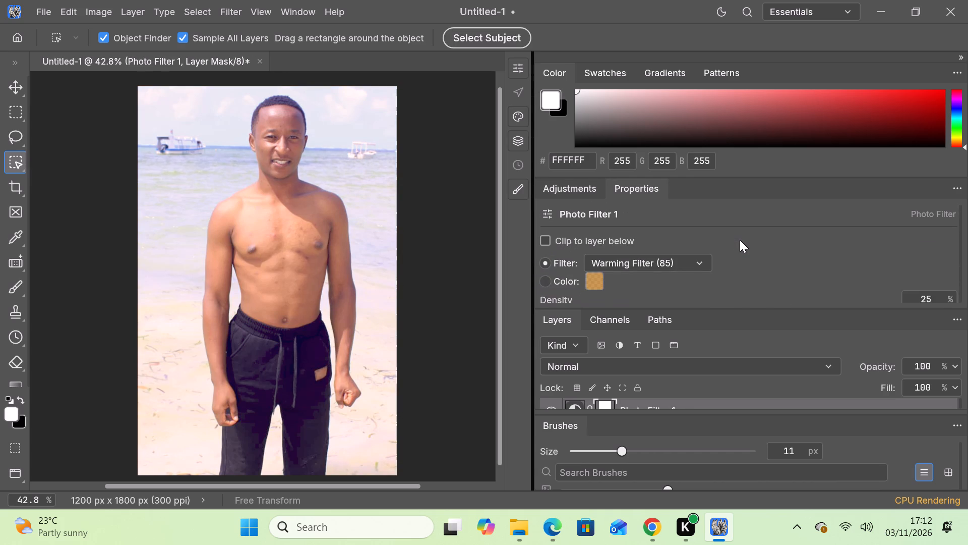
{"action": "scroll", "coordinate": [740, 240], "scroll_direction": "up", "scroll_amount": 2}
Add a Posterize adjustment layer above the Photo Filter layer, keeping 4 levels, and review its settings.
{"action": "left_click", "coordinate": [568, 182]}
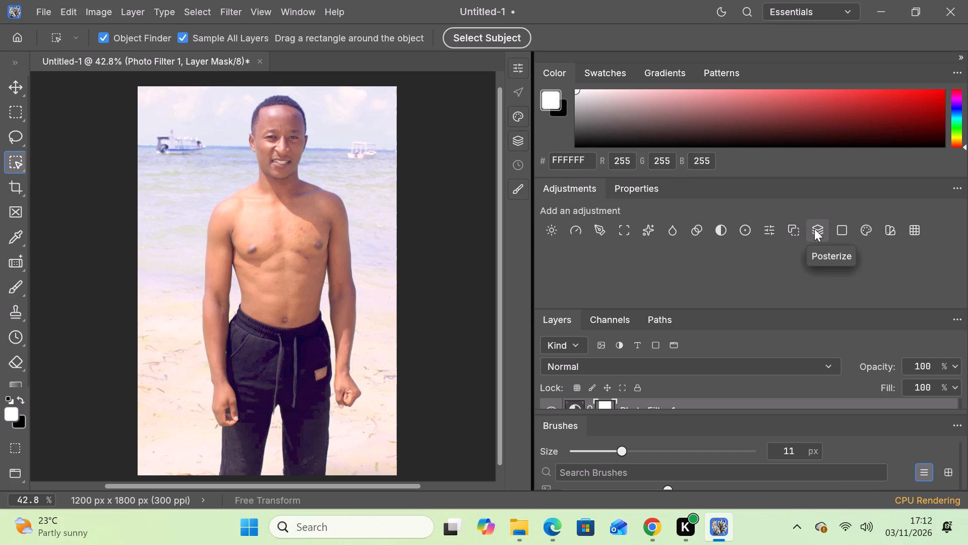
{"action": "left_click", "coordinate": [814, 229]}
{"action": "scroll", "coordinate": [774, 250], "scroll_direction": "down", "scroll_amount": 1}
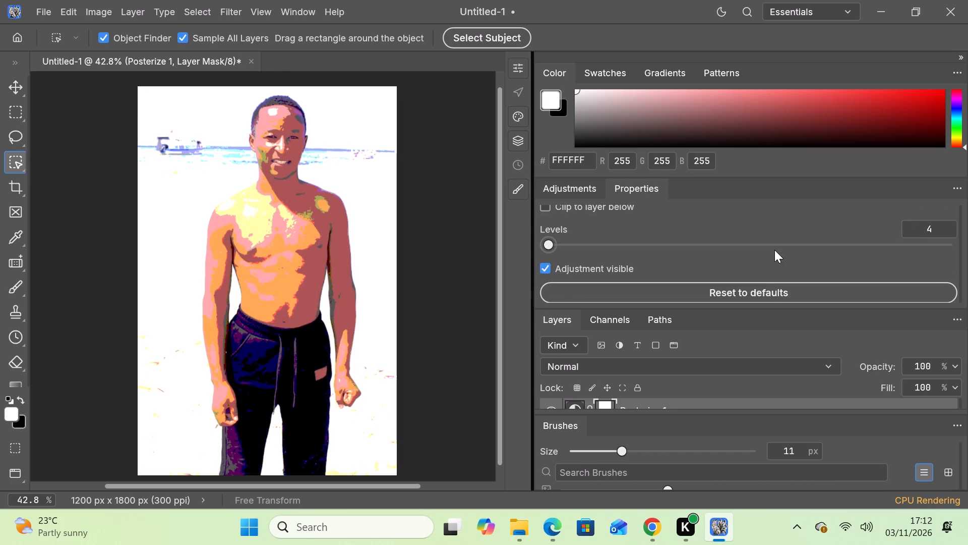
{"action": "scroll", "coordinate": [774, 250], "scroll_direction": "down", "scroll_amount": 1}
{"action": "scroll", "coordinate": [774, 250], "scroll_direction": "up", "scroll_amount": 2}
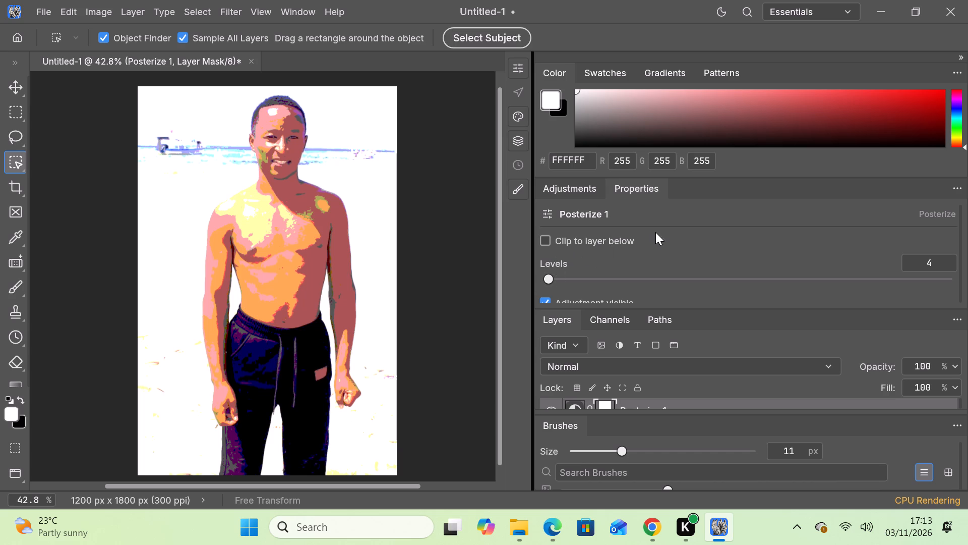
{"action": "scroll", "coordinate": [673, 249], "scroll_direction": "down", "scroll_amount": 3}
{"action": "scroll", "coordinate": [673, 249], "scroll_direction": "up", "scroll_amount": 6}
Cut the contents of the Posterize layer's mask so the mask turns black and hides the effect.
{"action": "key", "text": "ctrl+x"}
{"action": "key", "text": "ctrl+x"}
{"action": "key", "text": "ctrl+x"}
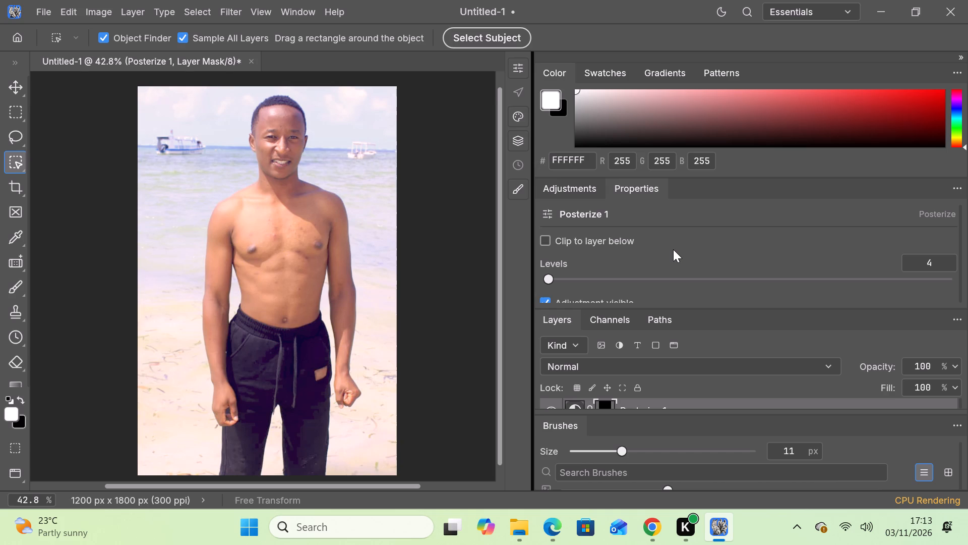
{"action": "scroll", "coordinate": [673, 249], "scroll_direction": "up", "scroll_amount": 4}
Add a Gradient Map adjustment layer above the Posterize layer.
{"action": "left_click", "coordinate": [572, 193]}
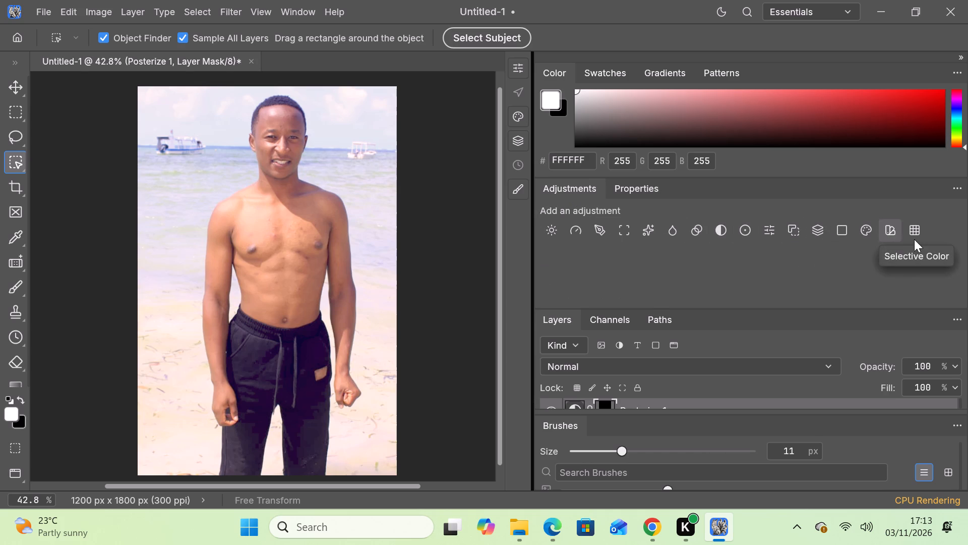
{"action": "left_click", "coordinate": [862, 226]}
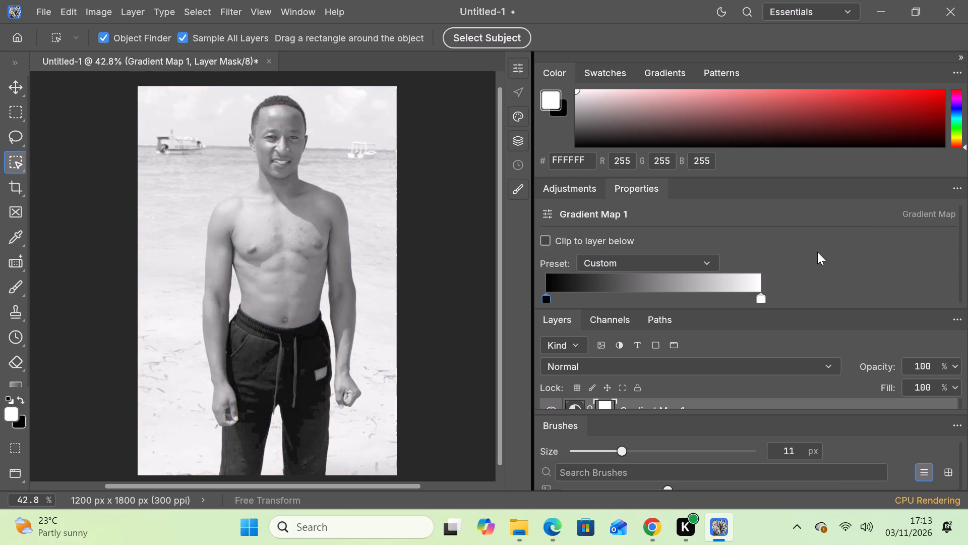
Cut the contents of the Gradient Map layer's mask to hide its black-and-white effect.
{"action": "scroll", "coordinate": [842, 253], "scroll_direction": "up", "scroll_amount": 4}
{"action": "key", "text": "ctrl+x"}
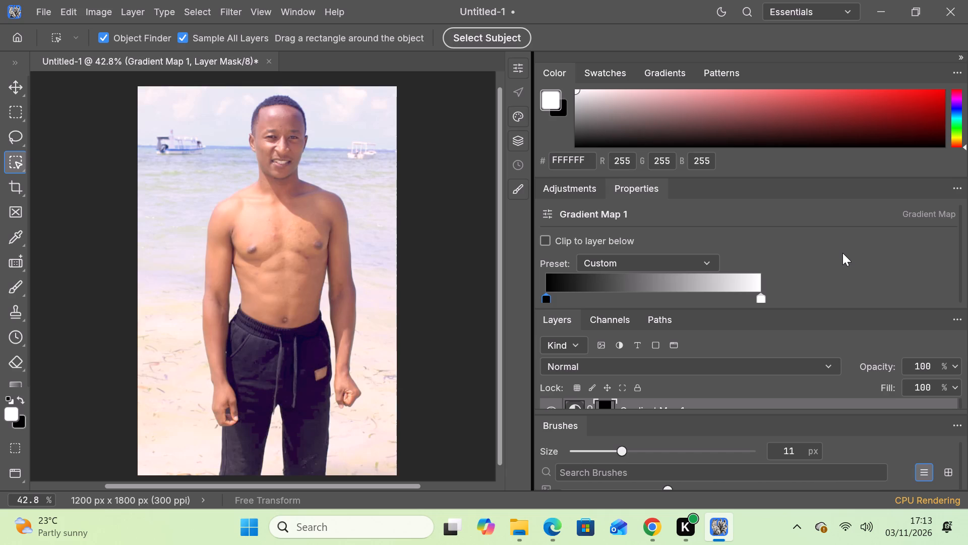
{"action": "scroll", "coordinate": [842, 253], "scroll_direction": "up", "scroll_amount": 4}
Review the Gradient Map settings and available adjustments, and browse the swatch, gradient and pattern presets.
{"action": "left_click", "coordinate": [572, 191]}
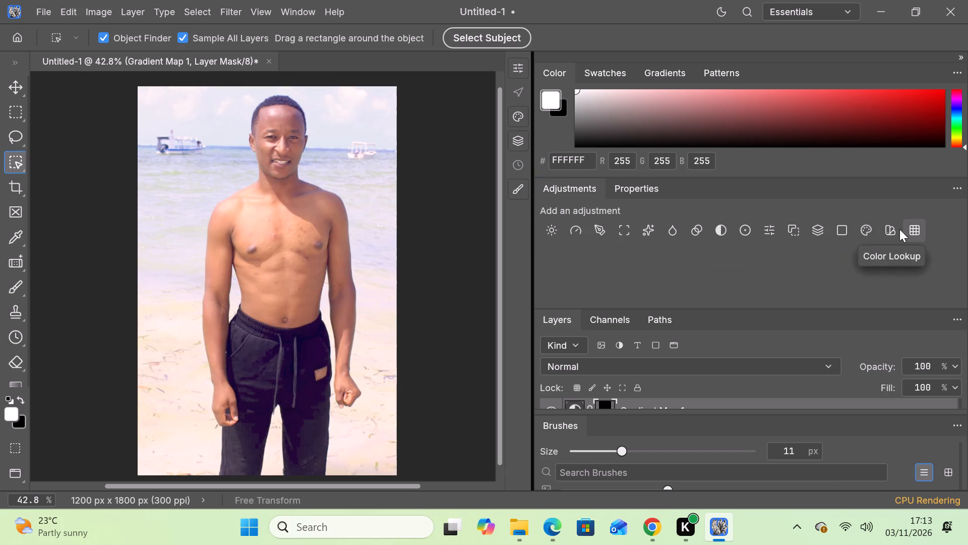
{"action": "left_click", "coordinate": [638, 188]}
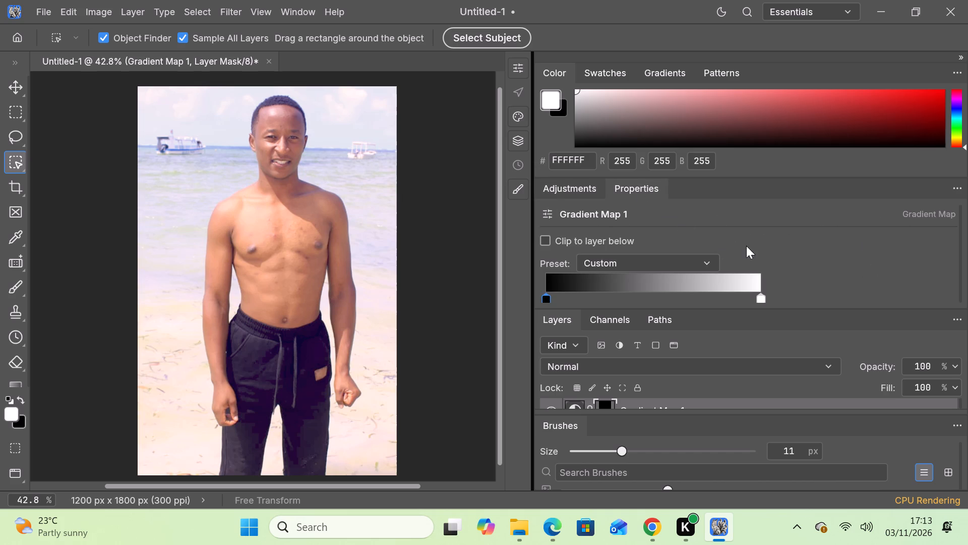
{"action": "left_click", "coordinate": [551, 184]}
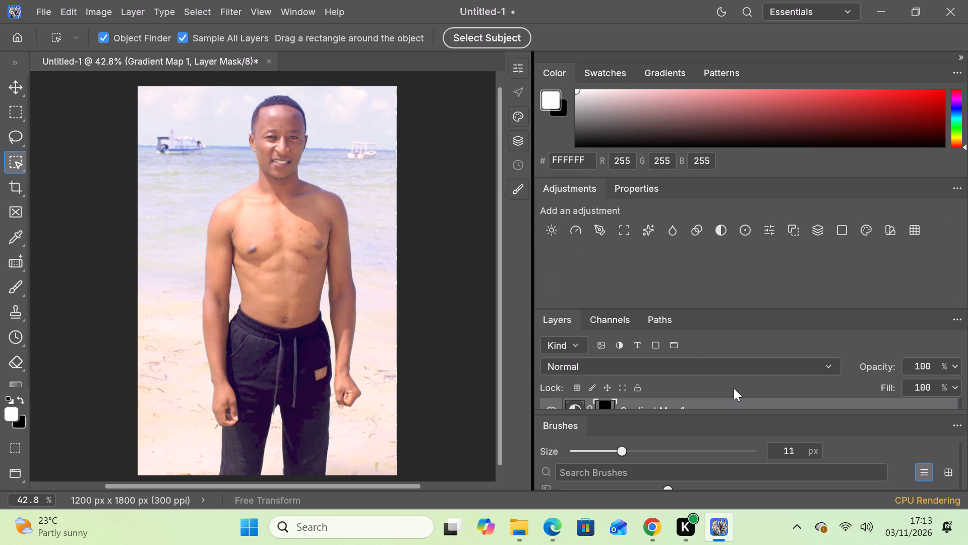
{"action": "scroll", "coordinate": [734, 388], "scroll_direction": "down", "scroll_amount": 6}
{"action": "scroll", "coordinate": [734, 388], "scroll_direction": "up", "scroll_amount": 4}
{"action": "left_click", "coordinate": [602, 74]}
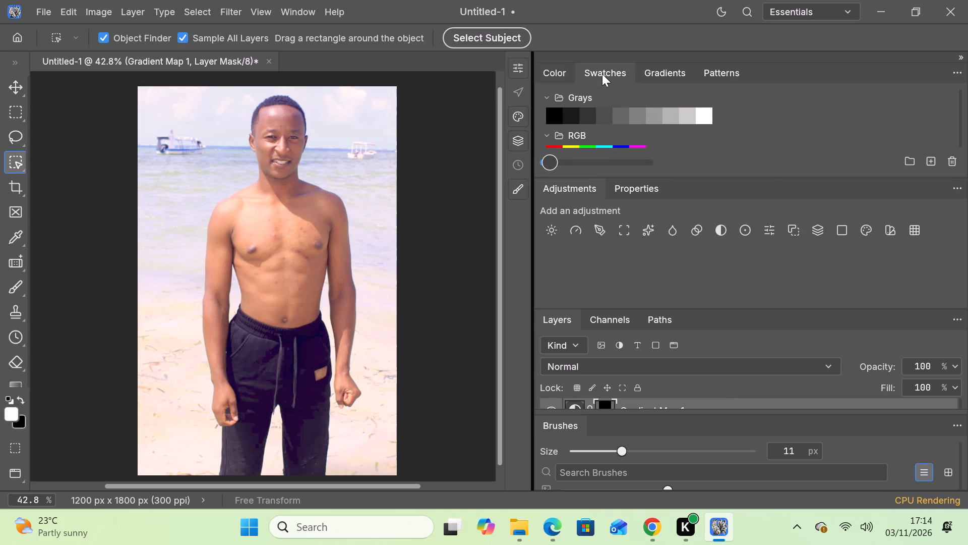
{"action": "left_click", "coordinate": [650, 78]}
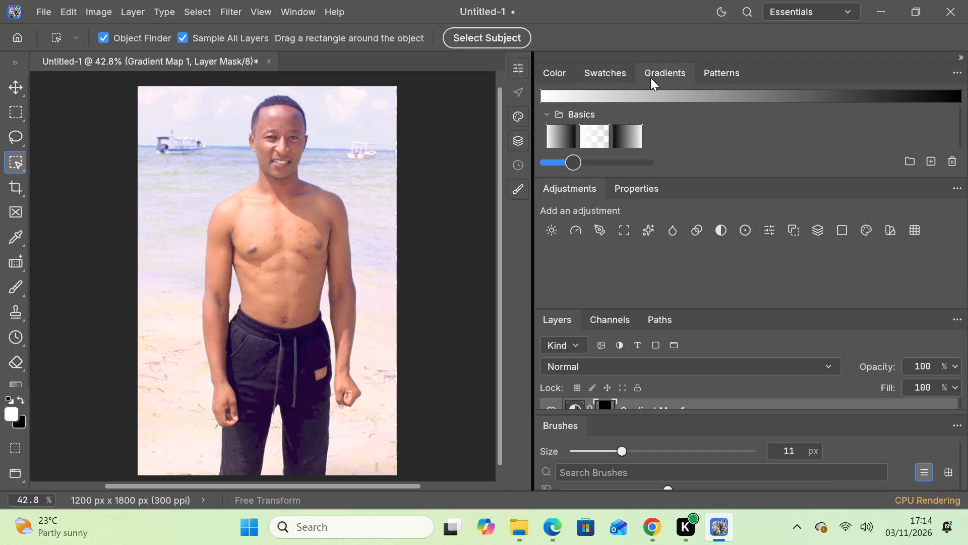
{"action": "left_click", "coordinate": [714, 73]}
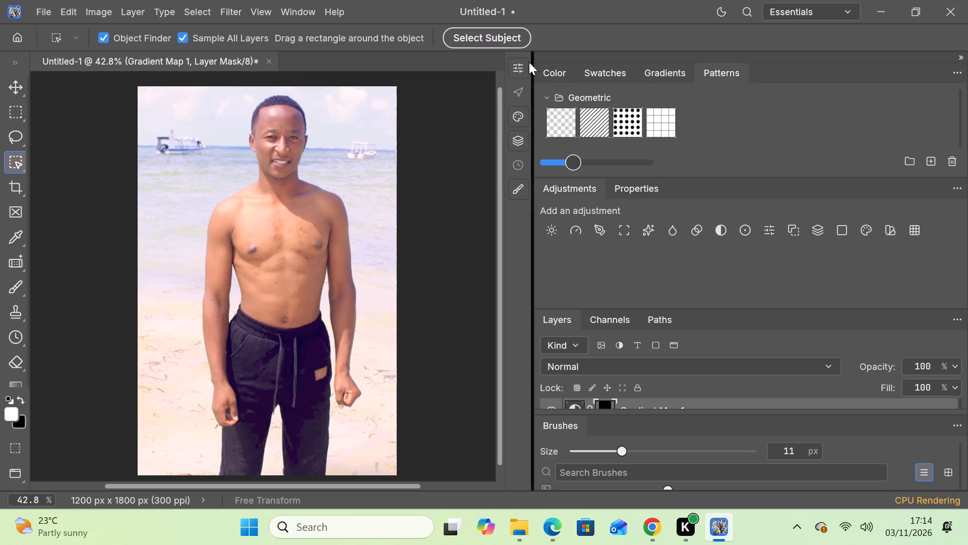
{"action": "left_click", "coordinate": [563, 78]}
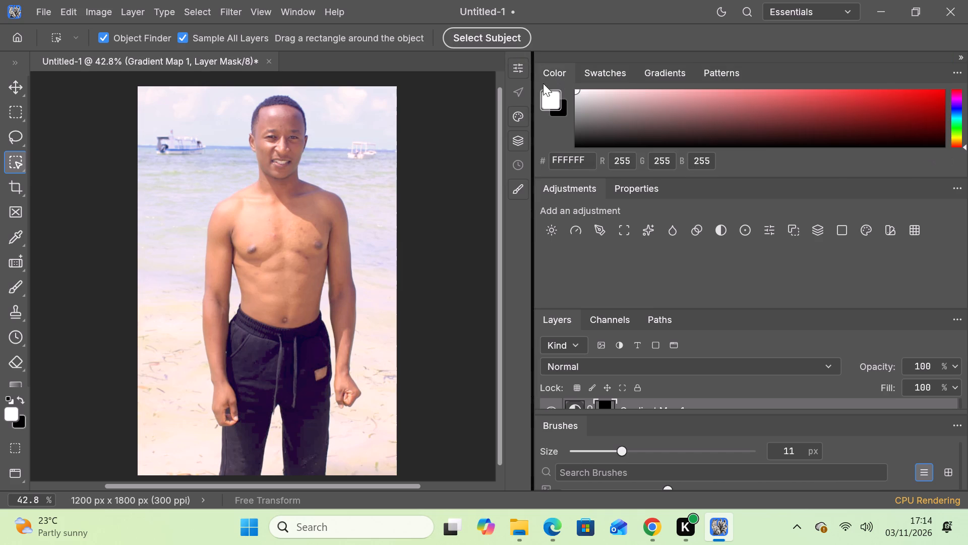
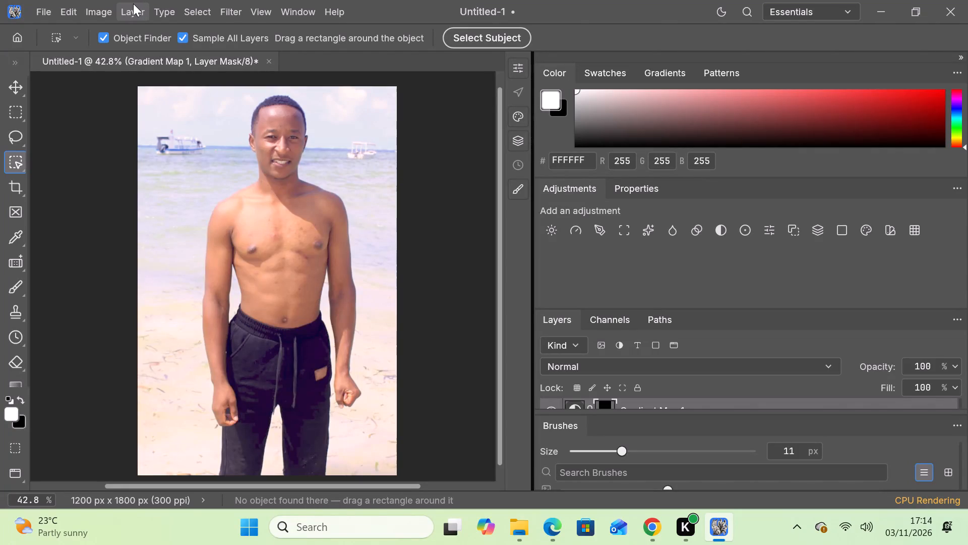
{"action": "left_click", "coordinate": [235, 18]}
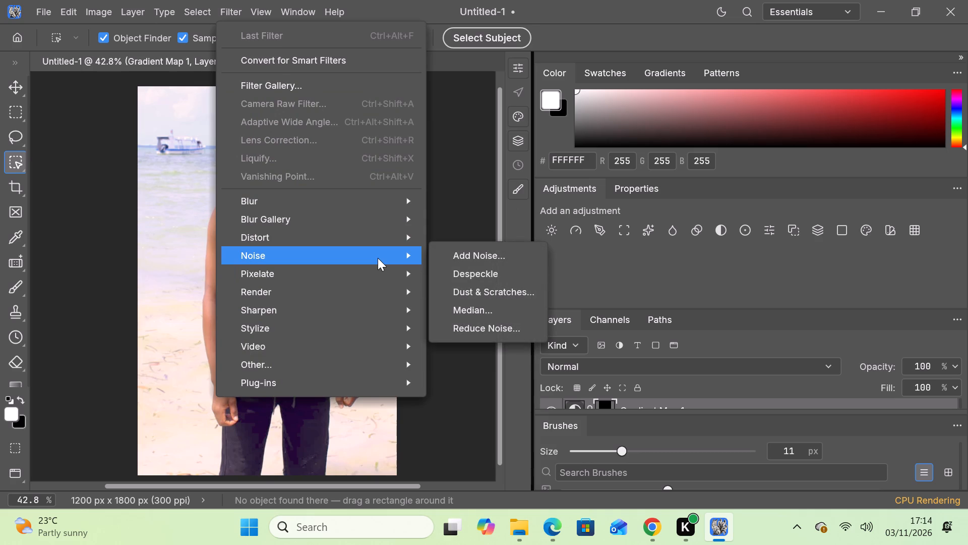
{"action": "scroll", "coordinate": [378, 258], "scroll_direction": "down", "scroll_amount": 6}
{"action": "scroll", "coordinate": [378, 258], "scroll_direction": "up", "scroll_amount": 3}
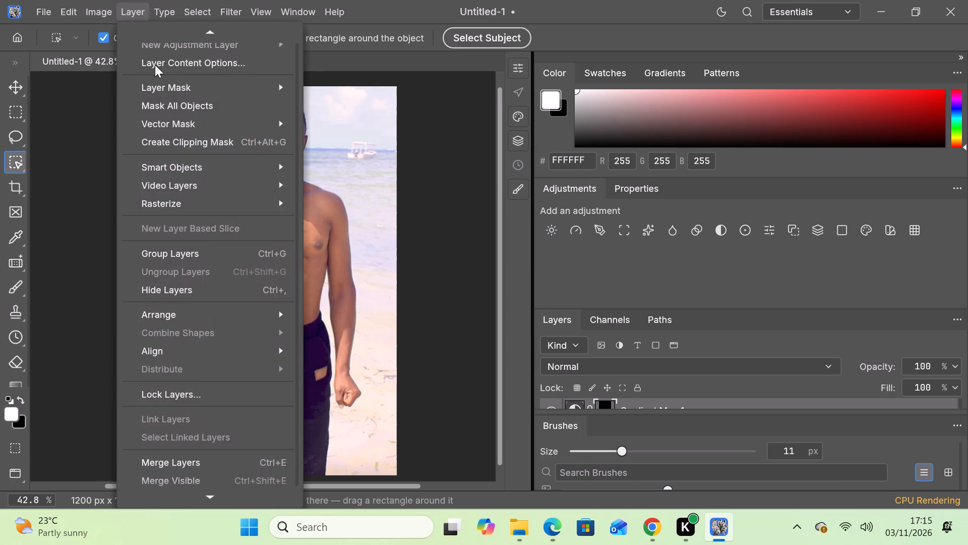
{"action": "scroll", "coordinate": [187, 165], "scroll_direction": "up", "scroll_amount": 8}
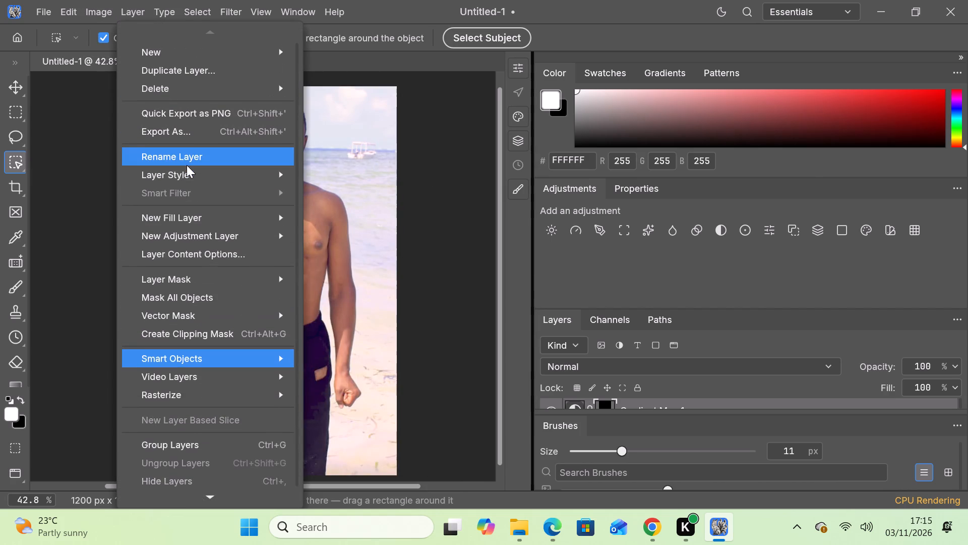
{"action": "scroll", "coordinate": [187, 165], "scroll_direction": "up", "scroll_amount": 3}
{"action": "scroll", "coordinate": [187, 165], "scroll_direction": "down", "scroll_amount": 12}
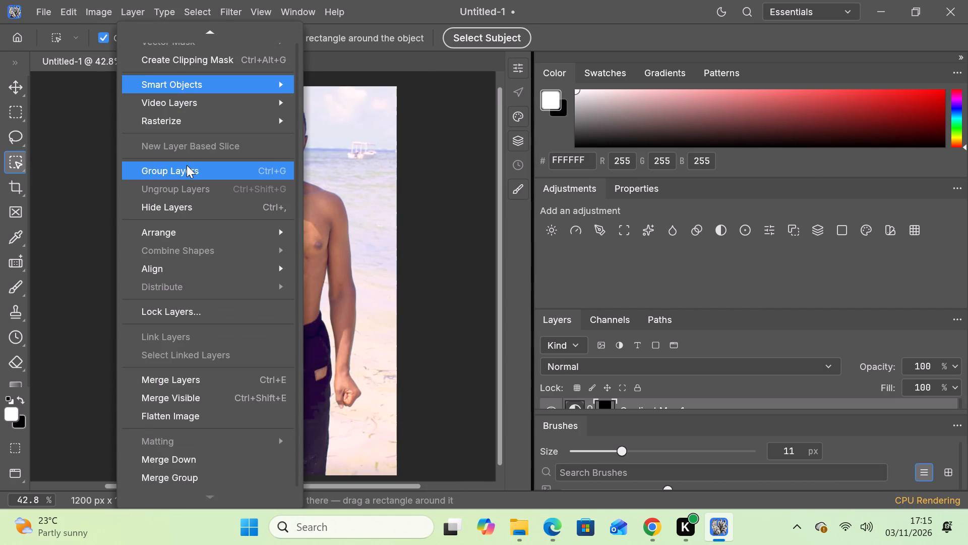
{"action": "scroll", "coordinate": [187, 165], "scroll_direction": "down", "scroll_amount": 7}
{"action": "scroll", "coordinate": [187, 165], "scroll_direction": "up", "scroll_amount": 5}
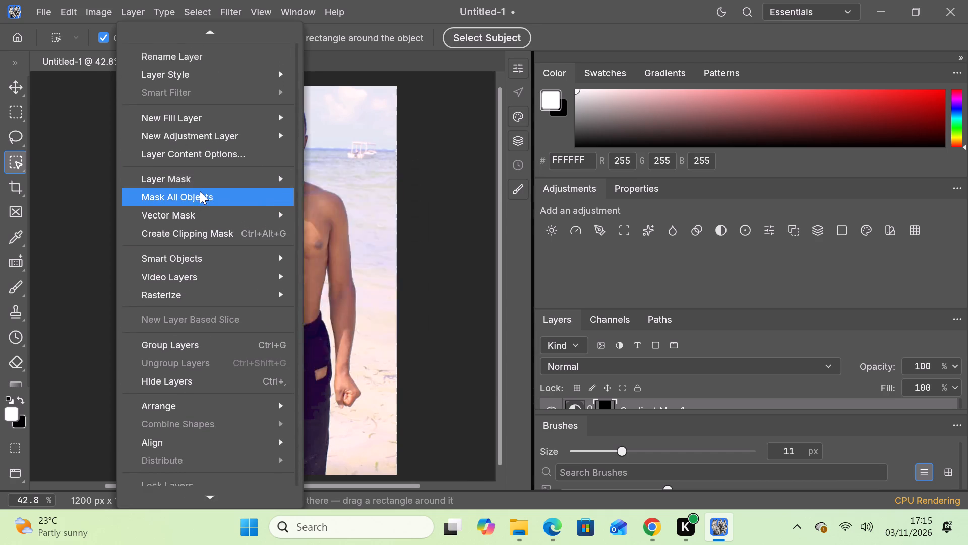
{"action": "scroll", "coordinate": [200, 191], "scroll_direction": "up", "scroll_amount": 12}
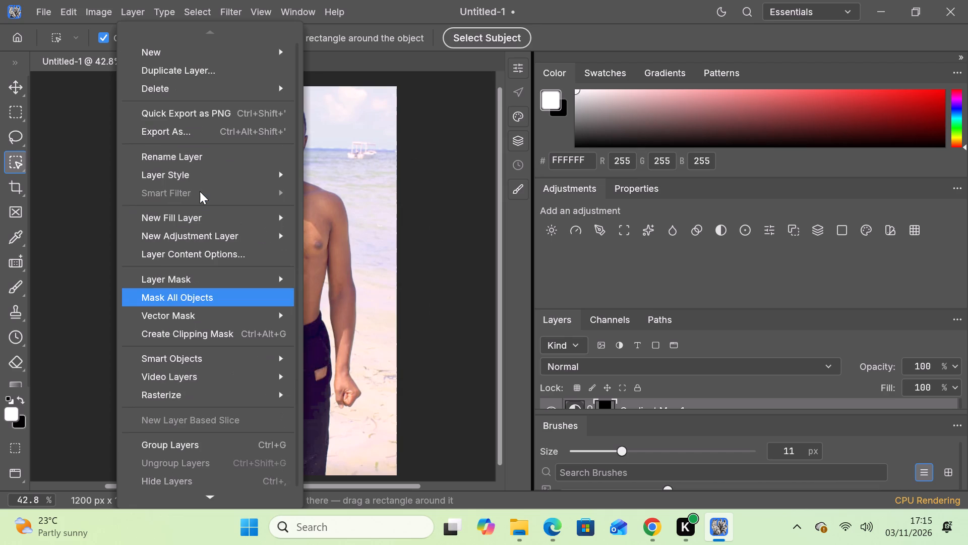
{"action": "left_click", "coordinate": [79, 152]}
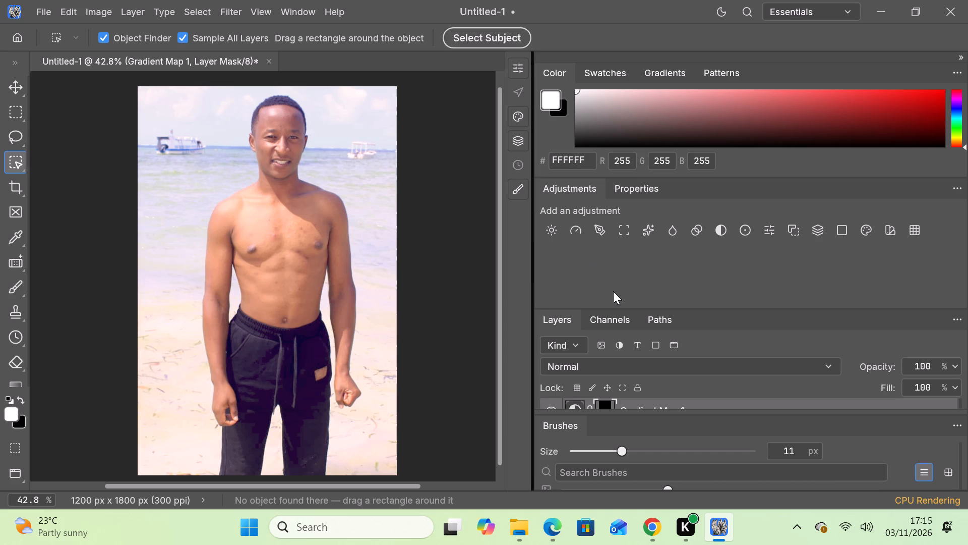
Examine the document's colour channels, the Gradient Map mask channel and the paths.
{"action": "scroll", "coordinate": [613, 291], "scroll_direction": "down", "scroll_amount": 5}
{"action": "left_click", "coordinate": [610, 320]}
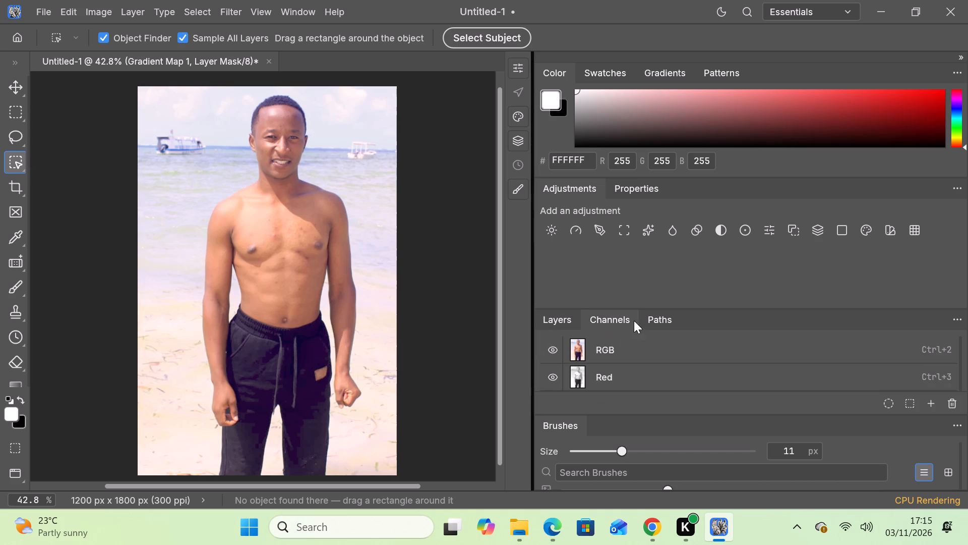
{"action": "left_click", "coordinate": [652, 323]}
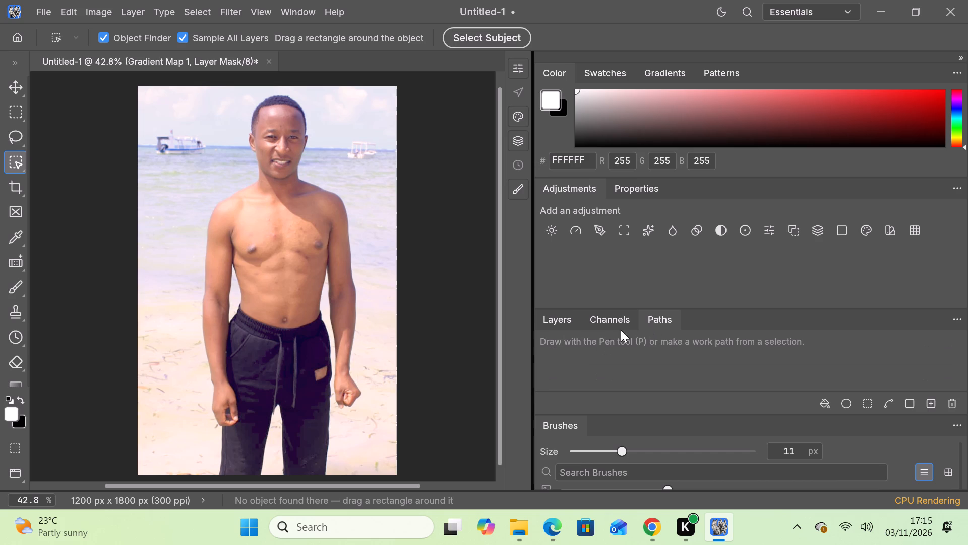
{"action": "left_click", "coordinate": [599, 322]}
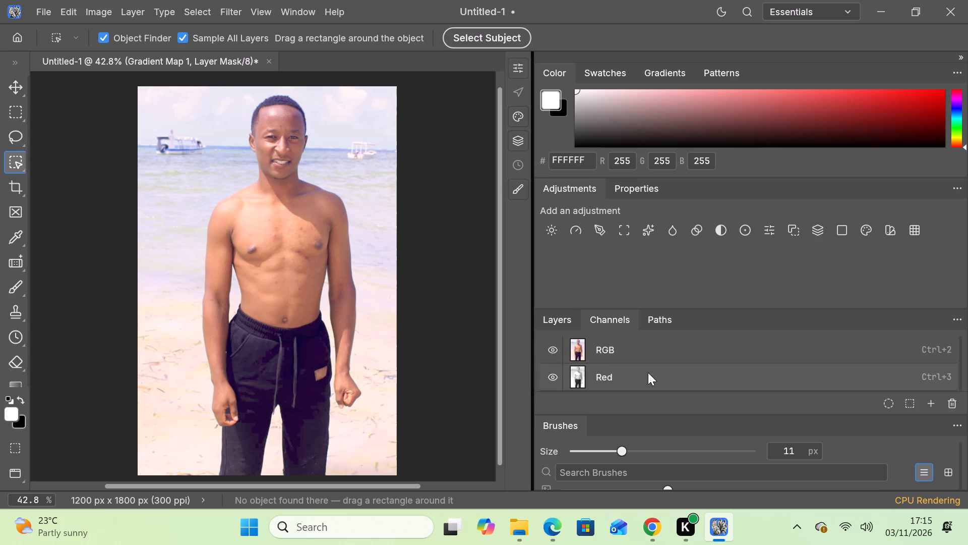
{"action": "scroll", "coordinate": [648, 372], "scroll_direction": "down", "scroll_amount": 10}
{"action": "scroll", "coordinate": [648, 372], "scroll_direction": "up", "scroll_amount": 2}
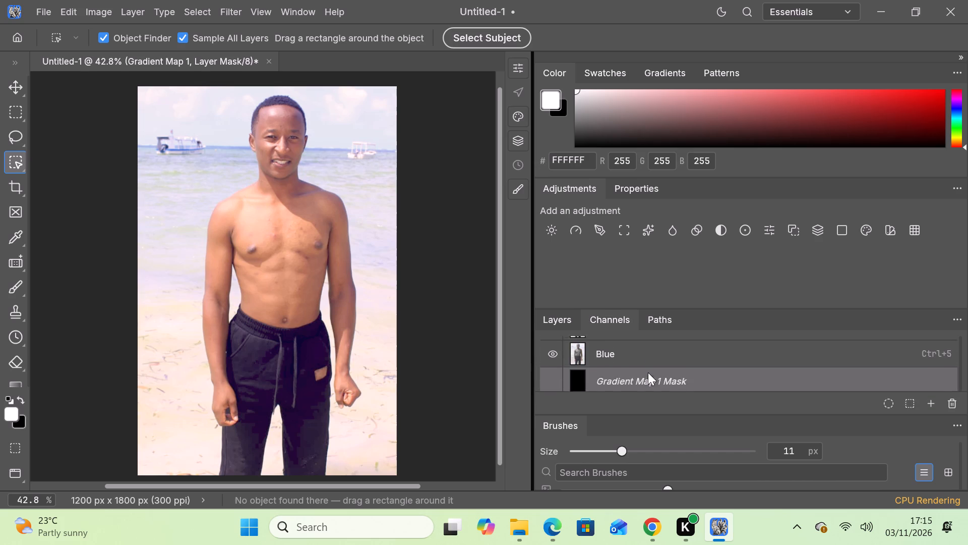
{"action": "scroll", "coordinate": [648, 372], "scroll_direction": "up", "scroll_amount": 9}
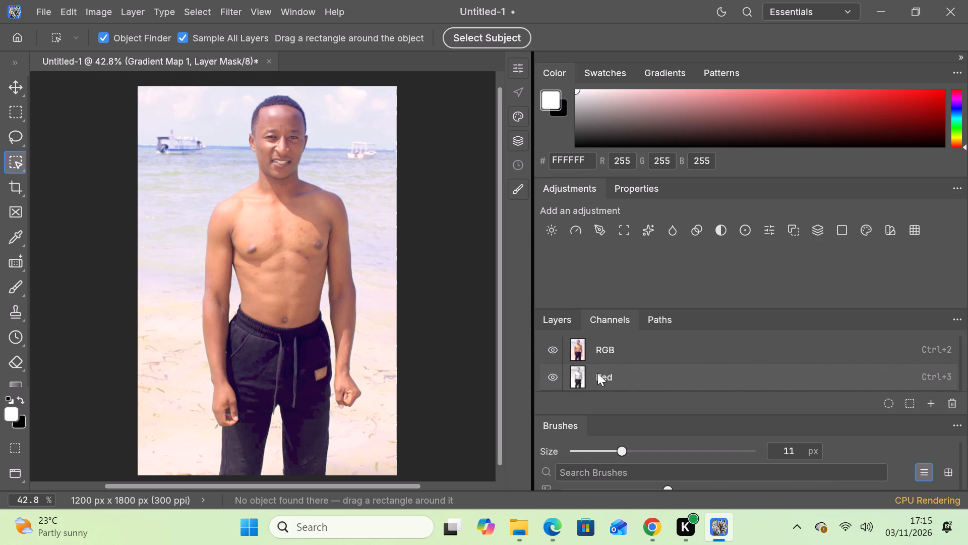
Change the Gradient Map layer's blend mode to Hard Light.
{"action": "left_click", "coordinate": [550, 322]}
{"action": "scroll", "coordinate": [685, 370], "scroll_direction": "down", "scroll_amount": 10}
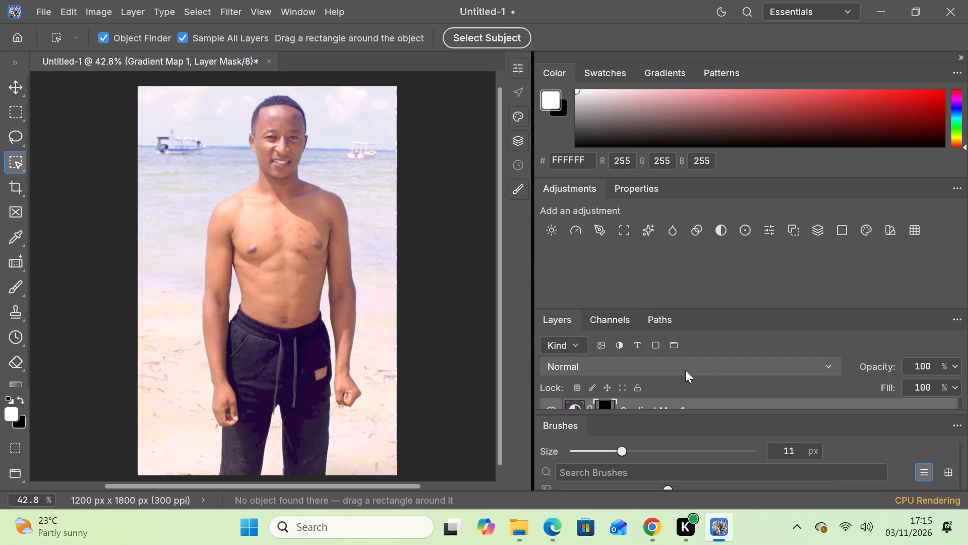
{"action": "scroll", "coordinate": [685, 370], "scroll_direction": "down", "scroll_amount": 4}
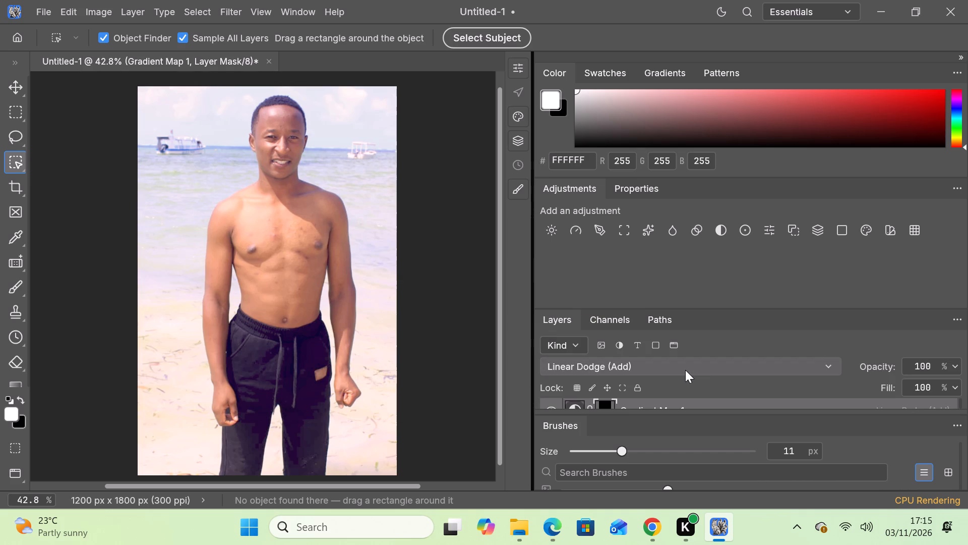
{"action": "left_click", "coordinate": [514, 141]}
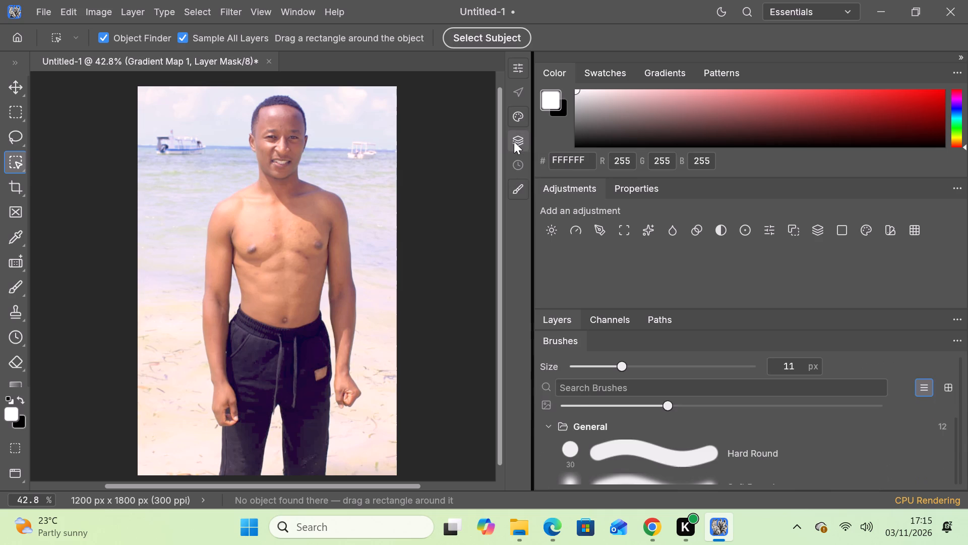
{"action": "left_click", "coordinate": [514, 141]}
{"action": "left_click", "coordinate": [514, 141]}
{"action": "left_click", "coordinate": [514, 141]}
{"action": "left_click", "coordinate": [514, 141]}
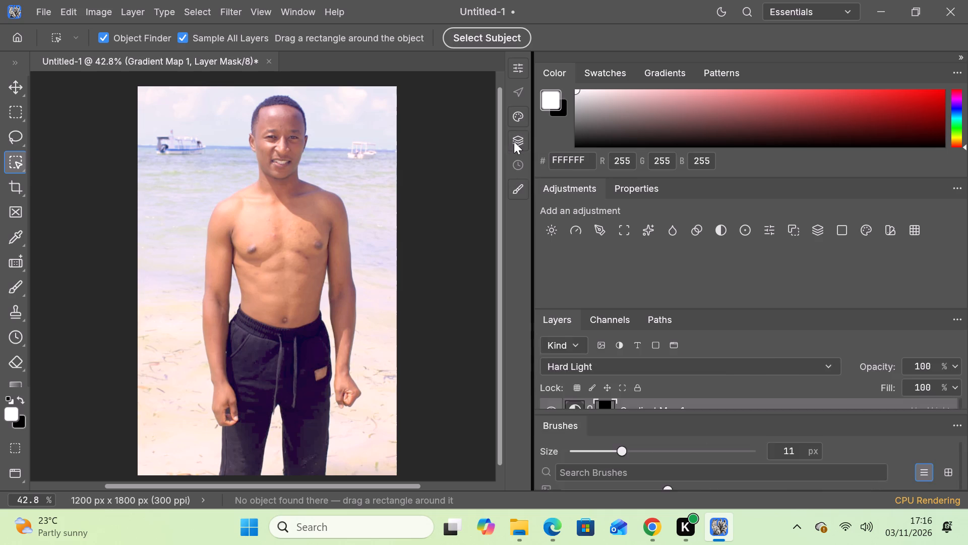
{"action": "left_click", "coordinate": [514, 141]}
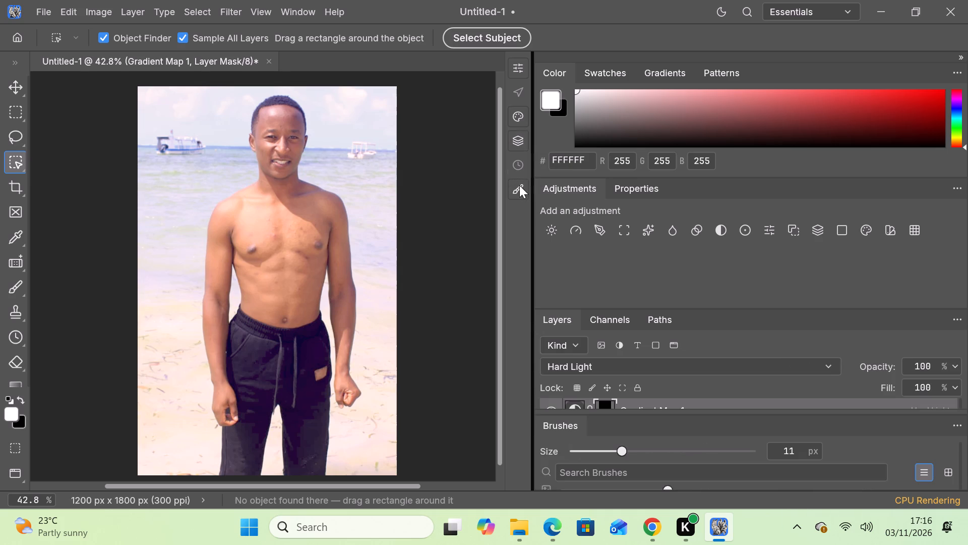
Collapse the brush presets to make room for the layer list, and show the Gradient Map layer's properties.
{"action": "left_click", "coordinate": [519, 185]}
{"action": "left_click", "coordinate": [519, 185]}
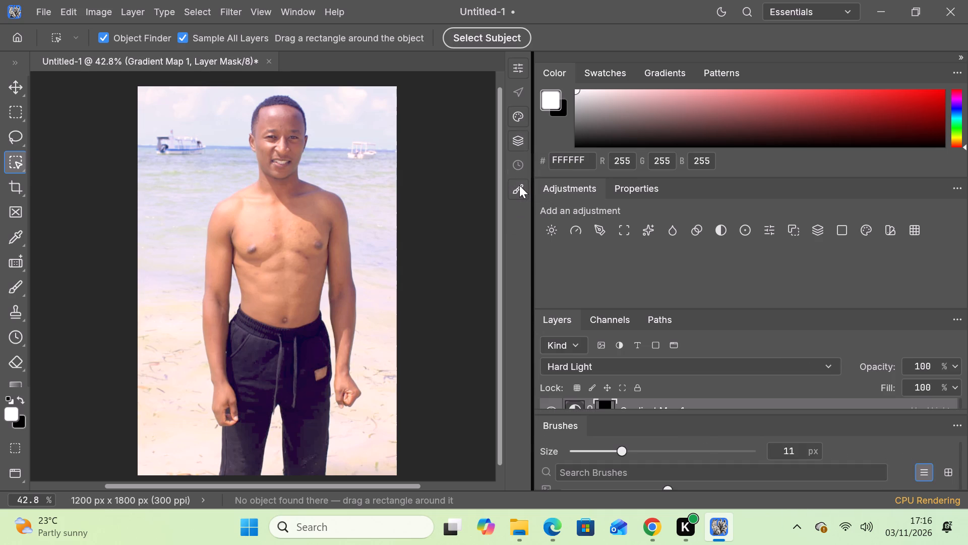
{"action": "left_click", "coordinate": [519, 185]}
{"action": "left_click", "coordinate": [519, 185]}
{"action": "left_click", "coordinate": [519, 185]}
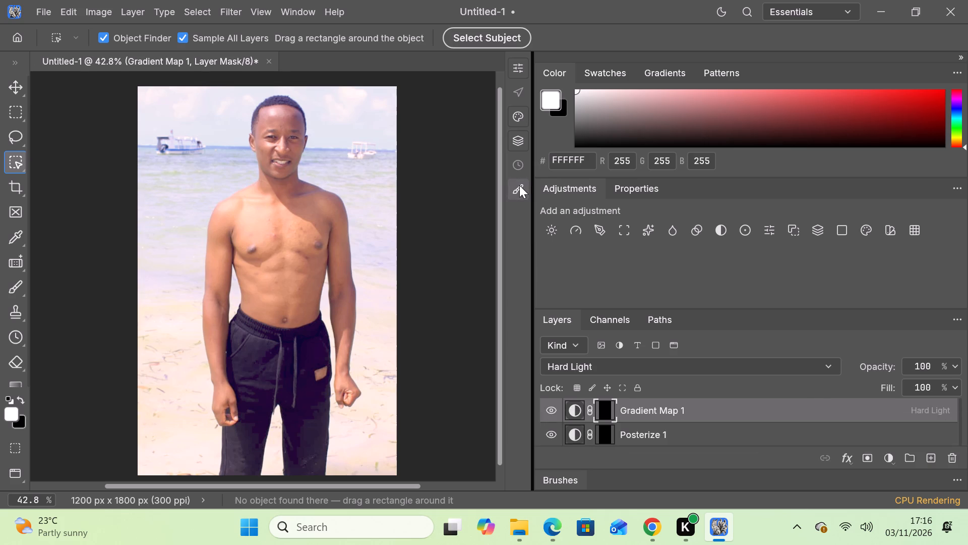
{"action": "left_click", "coordinate": [517, 61]}
{"action": "left_click", "coordinate": [517, 61]}
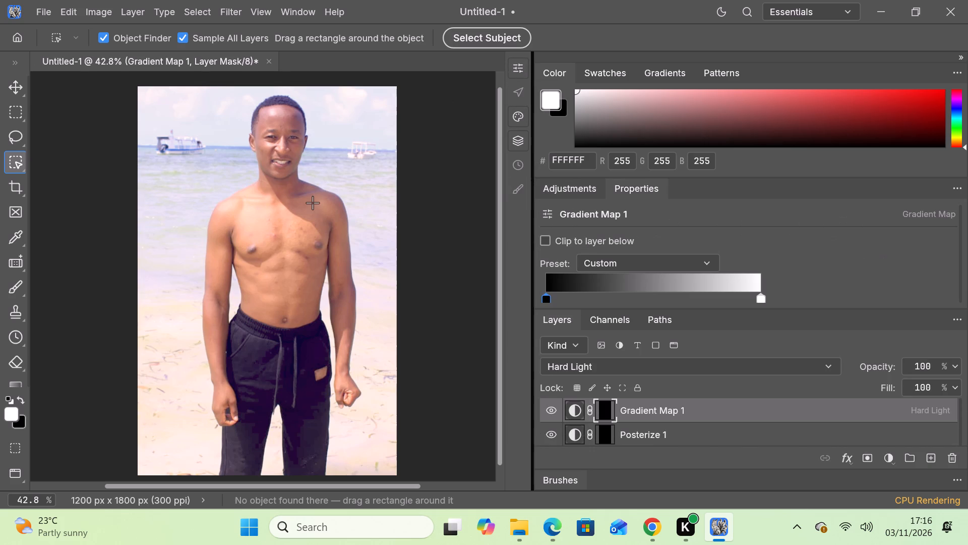
Draw a small rectangular frame around the boat on the left side of the photo with the Frame tool.
{"action": "left_click", "coordinate": [16, 212]}
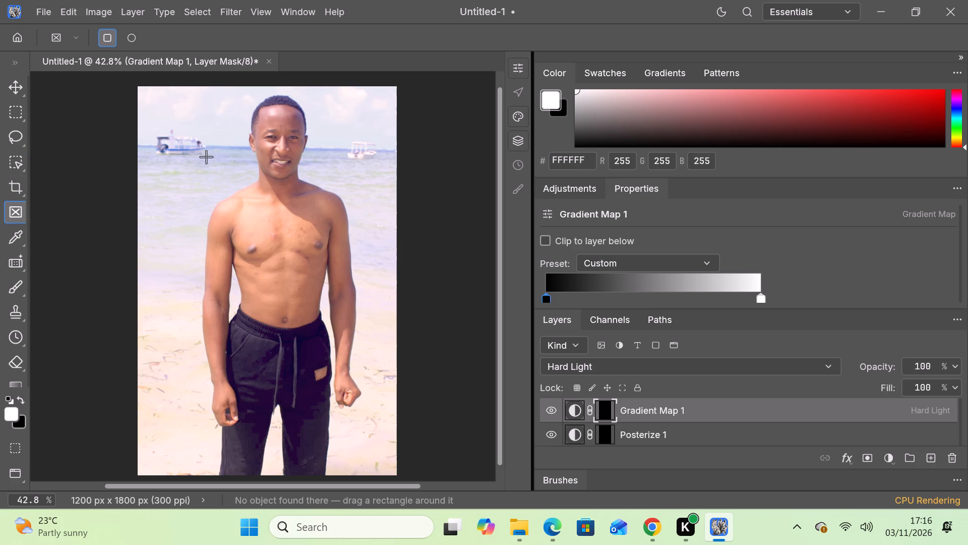
{"action": "left_click_drag", "start_coordinate": [206, 157], "coordinate": [162, 154]}
{"action": "left_click_drag", "start_coordinate": [162, 154], "coordinate": [152, 126]}
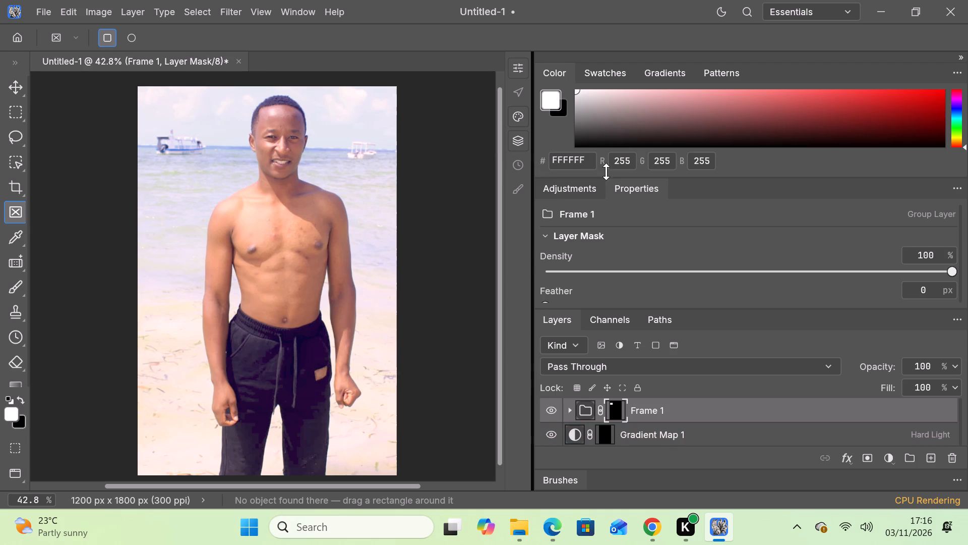
Add a Brightness/Contrast adjustment layer above the frame and set its brightness to 68.
{"action": "left_click", "coordinate": [584, 194]}
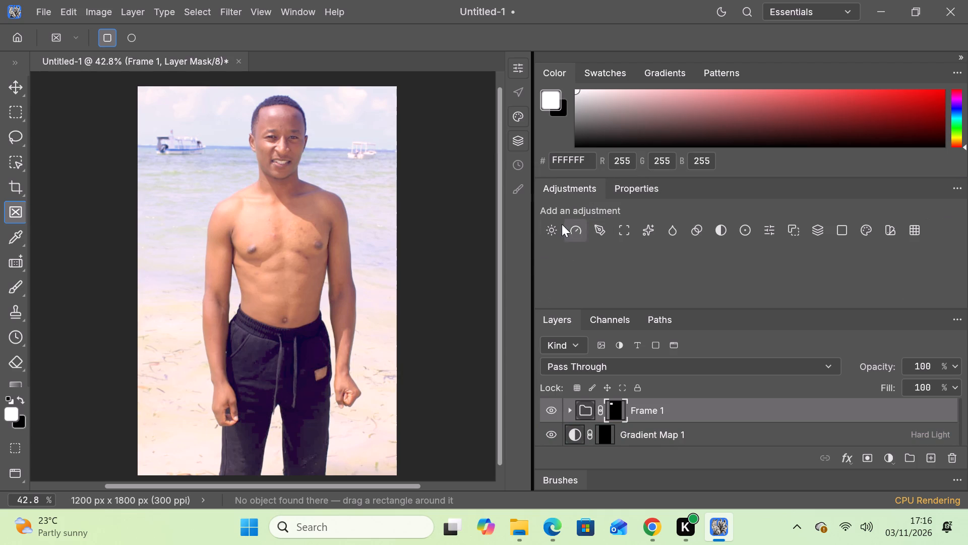
{"action": "left_click", "coordinate": [553, 229]}
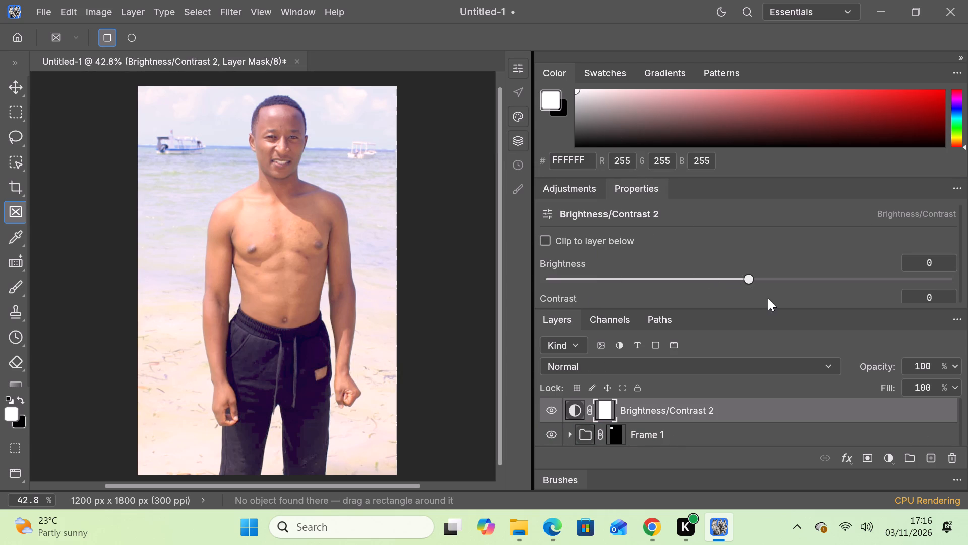
{"action": "left_click_drag", "start_coordinate": [746, 279], "coordinate": [661, 279]}
{"action": "left_click_drag", "start_coordinate": [661, 279], "coordinate": [762, 273]}
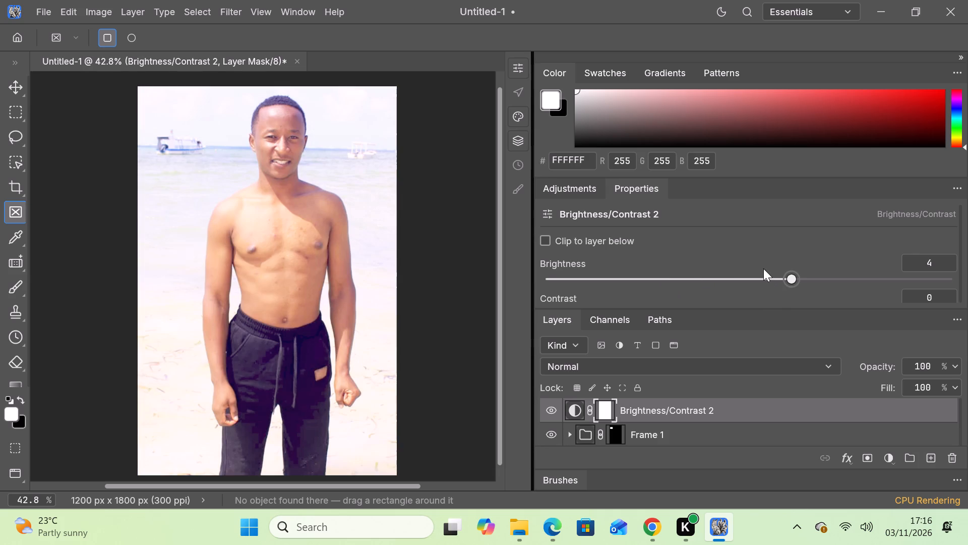
{"action": "left_click_drag", "start_coordinate": [750, 276], "coordinate": [850, 278]}
{"action": "left_click_drag", "start_coordinate": [850, 278], "coordinate": [730, 260]}
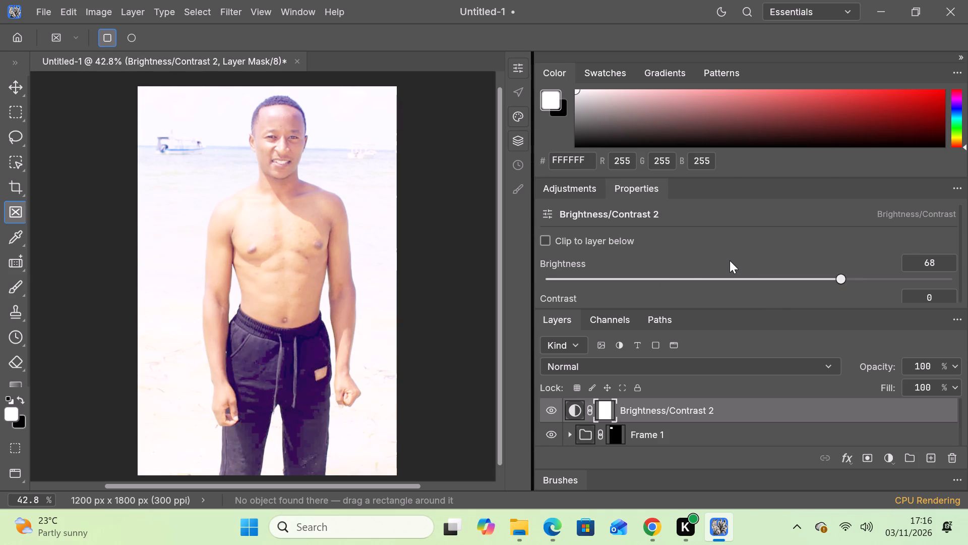
Cut the contents of the new Brightness/Contrast layer's mask to hide its brightening effect.
{"action": "key", "text": "ctrl+x"}
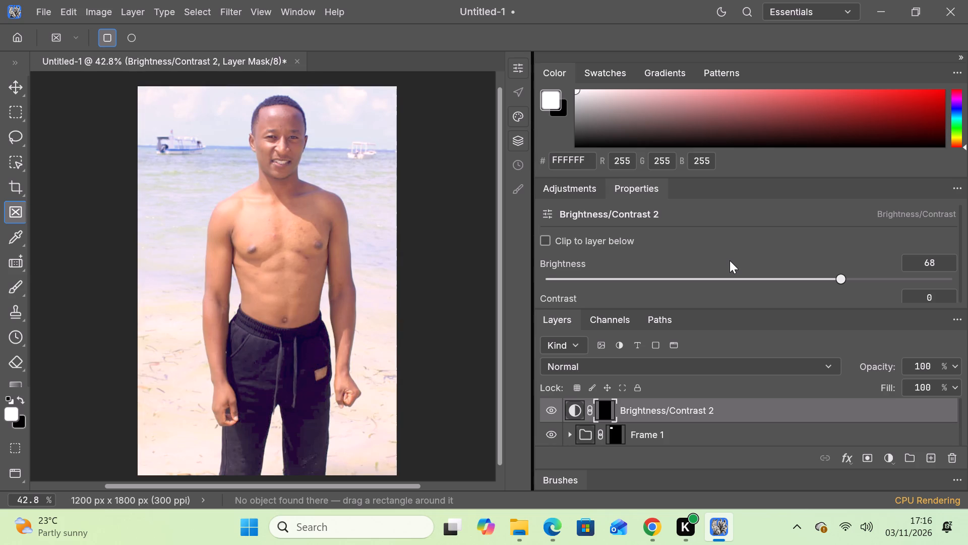
{"action": "key", "text": "ctrl+x"}
{"action": "key", "text": "ctrl+x"}
{"action": "key", "text": "ctrl+x"}
{"action": "key", "text": "ctrl+x"}
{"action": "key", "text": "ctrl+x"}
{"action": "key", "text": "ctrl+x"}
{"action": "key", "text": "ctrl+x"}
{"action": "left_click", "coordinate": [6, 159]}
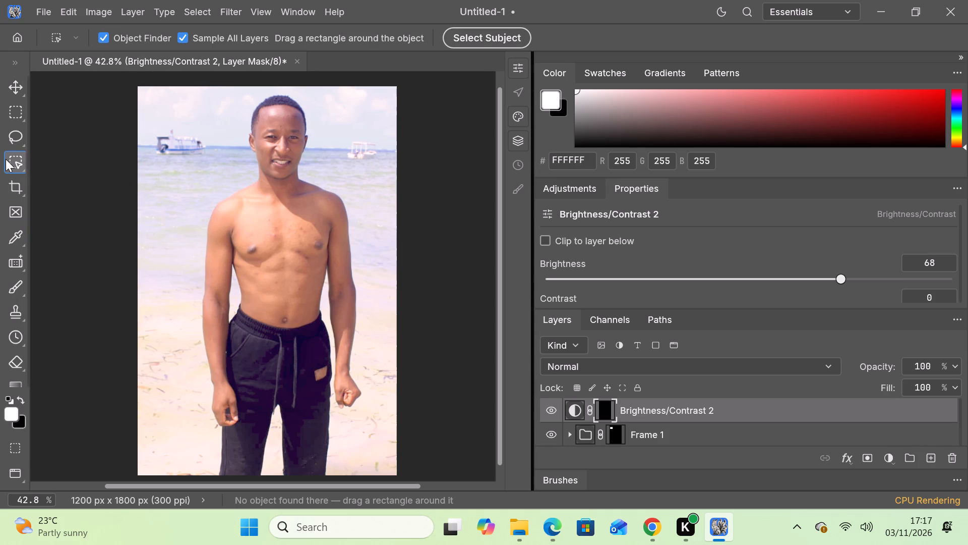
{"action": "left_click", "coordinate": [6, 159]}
Delete the Posterize 1 adjustment layer along with its mask, and hide the Brightness/Contrast 2 layer.
{"action": "left_click", "coordinate": [518, 71]}
{"action": "double_click", "coordinate": [518, 71]}
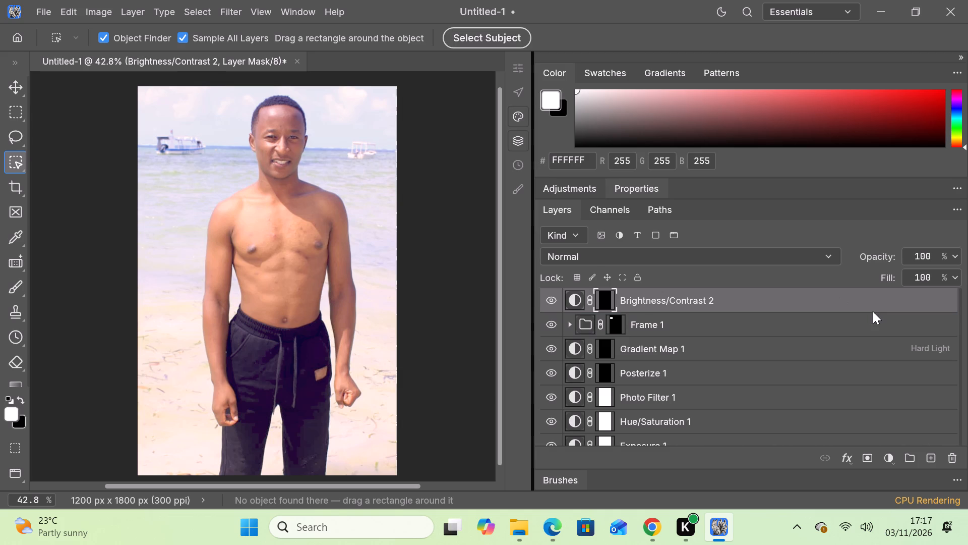
{"action": "left_click", "coordinate": [852, 371]}
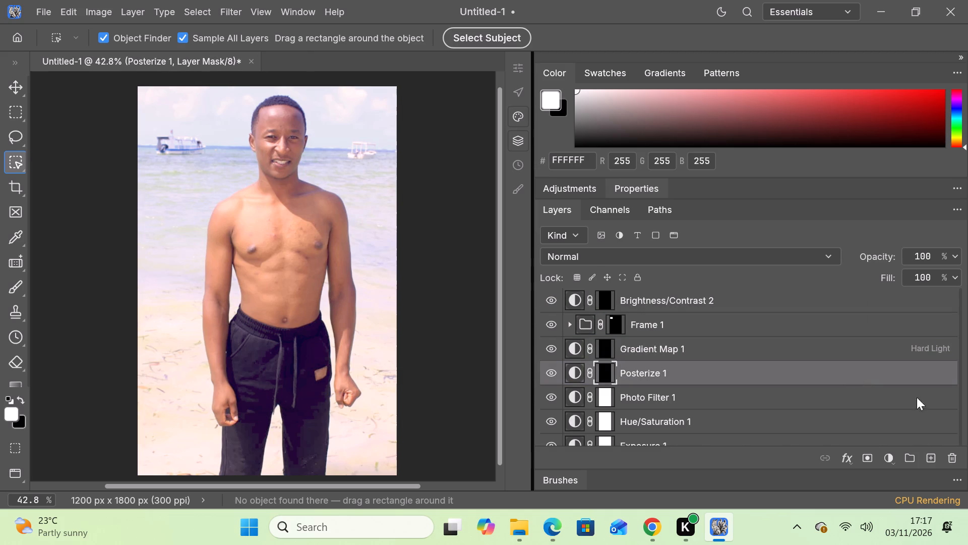
{"action": "left_click", "coordinate": [951, 457]}
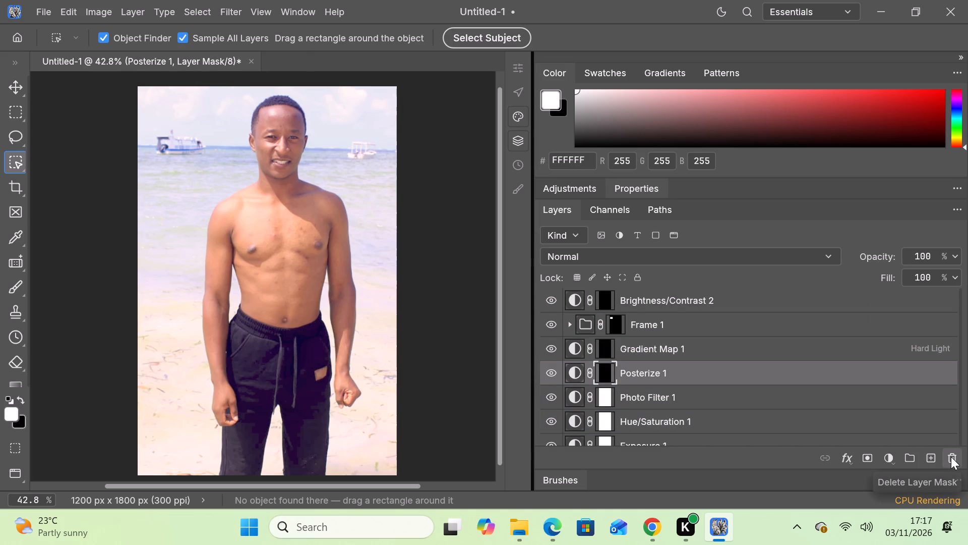
{"action": "left_click", "coordinate": [951, 457]}
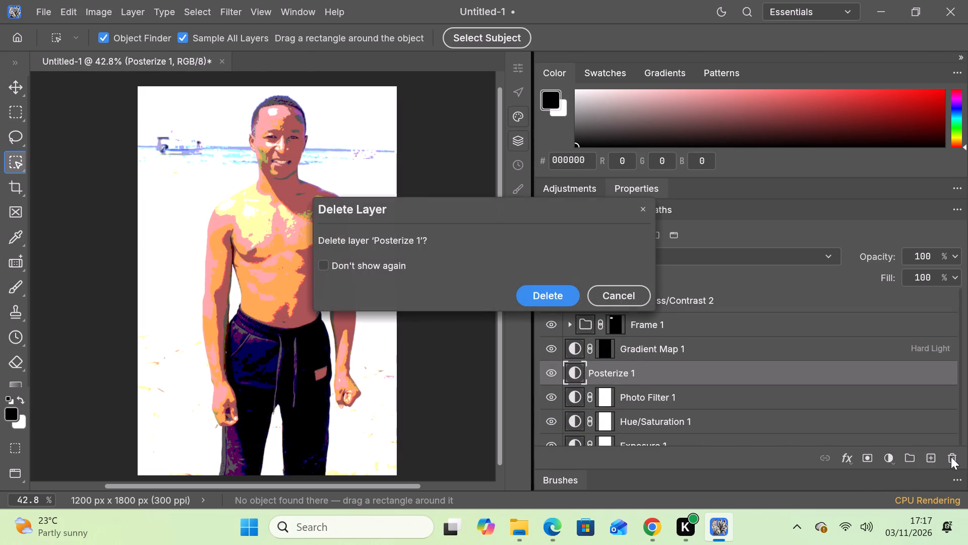
{"action": "left_click", "coordinate": [547, 292]}
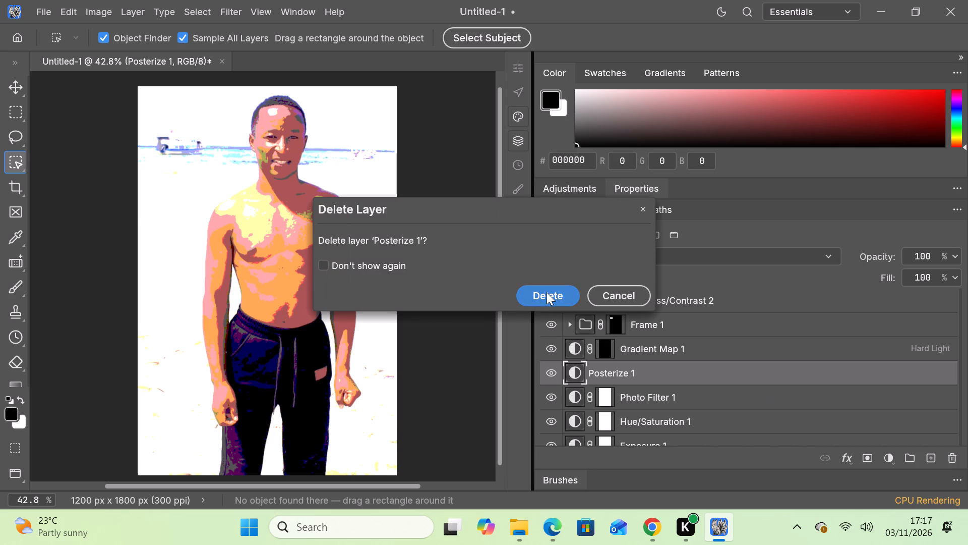
{"action": "left_click", "coordinate": [547, 292]}
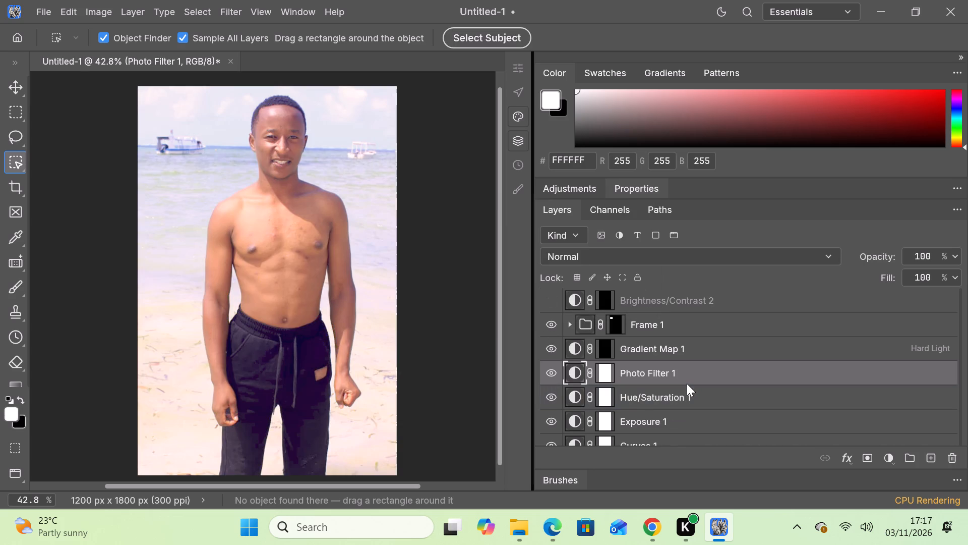
Examine the lower adjustment layers, the swatch, gradient and pattern presets, and the portrait from top to bottom.
{"action": "scroll", "coordinate": [687, 384], "scroll_direction": "down", "scroll_amount": 10}
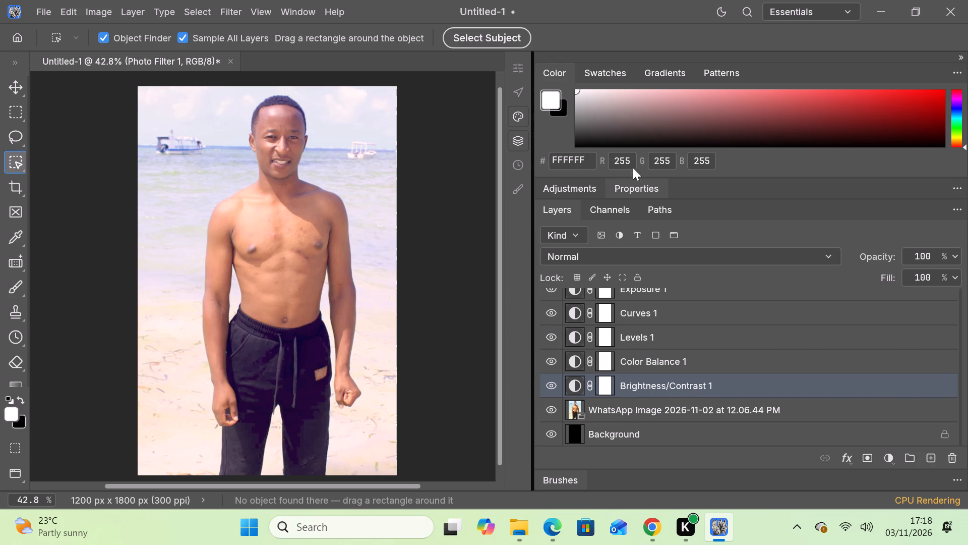
{"action": "left_click", "coordinate": [611, 70]}
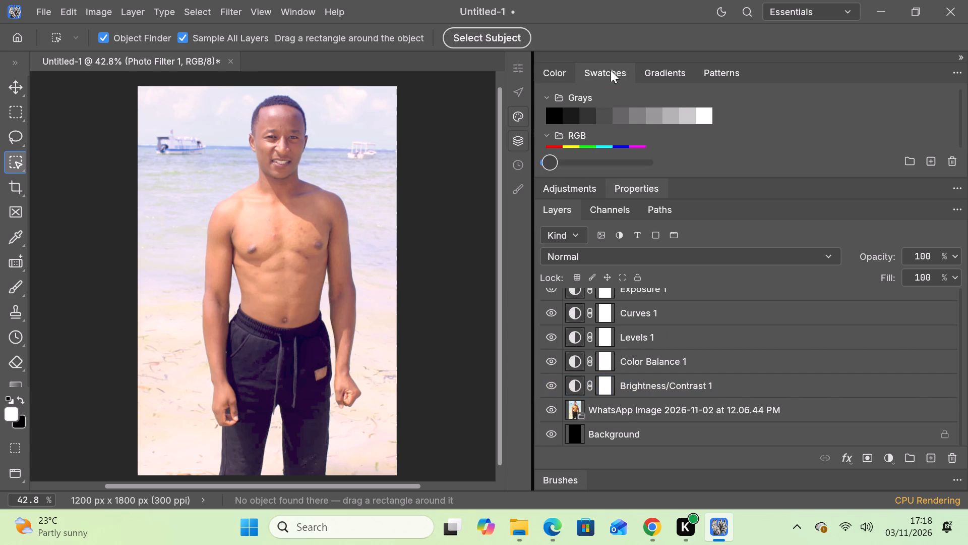
{"action": "left_click", "coordinate": [670, 69]}
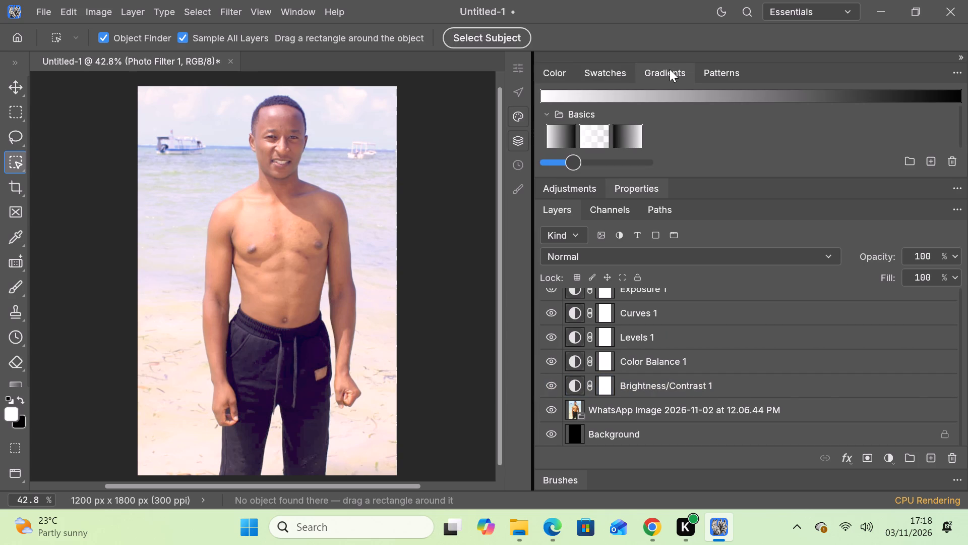
{"action": "left_click", "coordinate": [713, 77]}
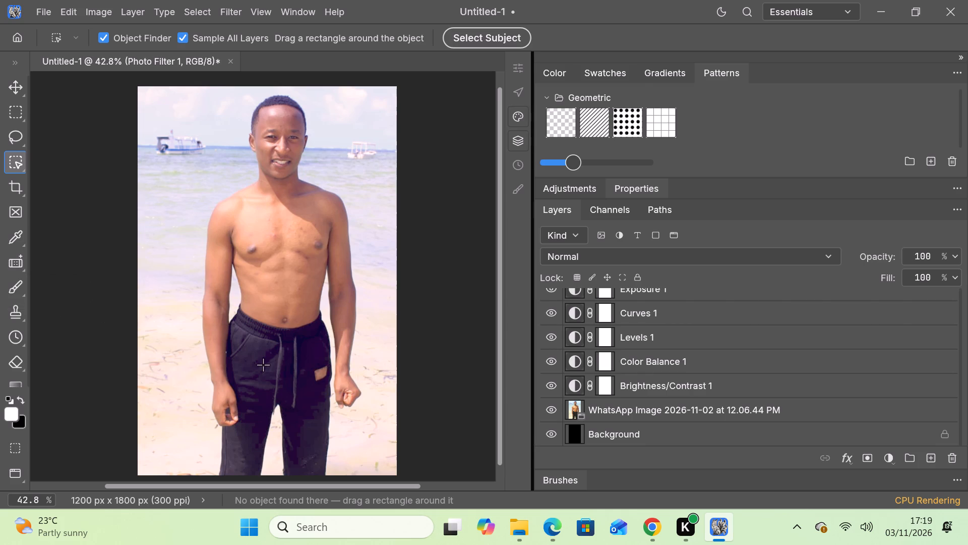
{"action": "left_click", "coordinate": [635, 74]}
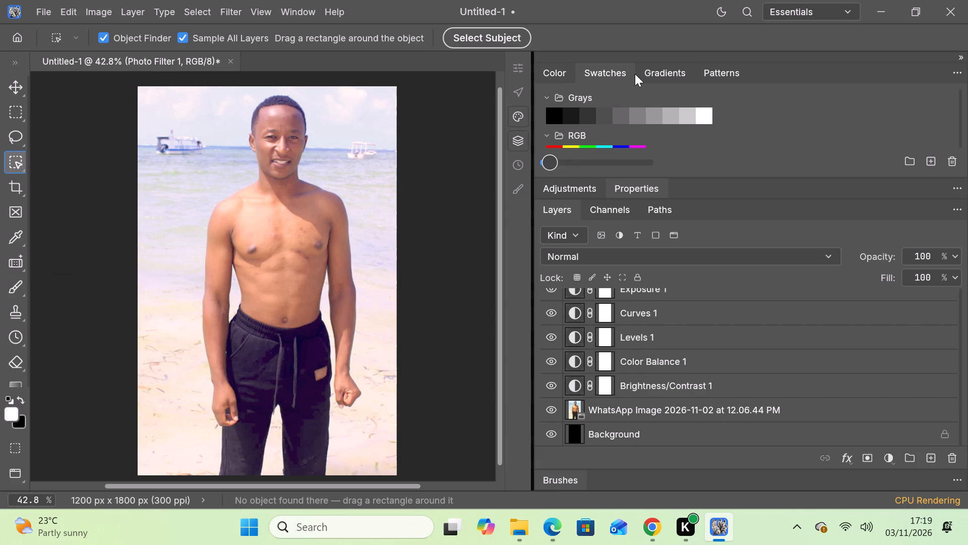
{"action": "left_click", "coordinate": [555, 79]}
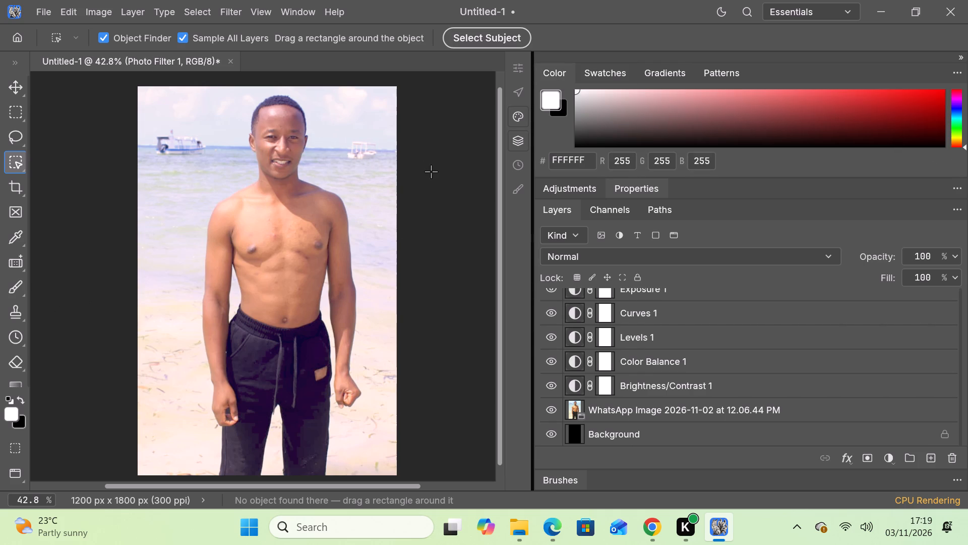
{"action": "scroll", "coordinate": [431, 172], "scroll_direction": "down", "scroll_amount": 1}
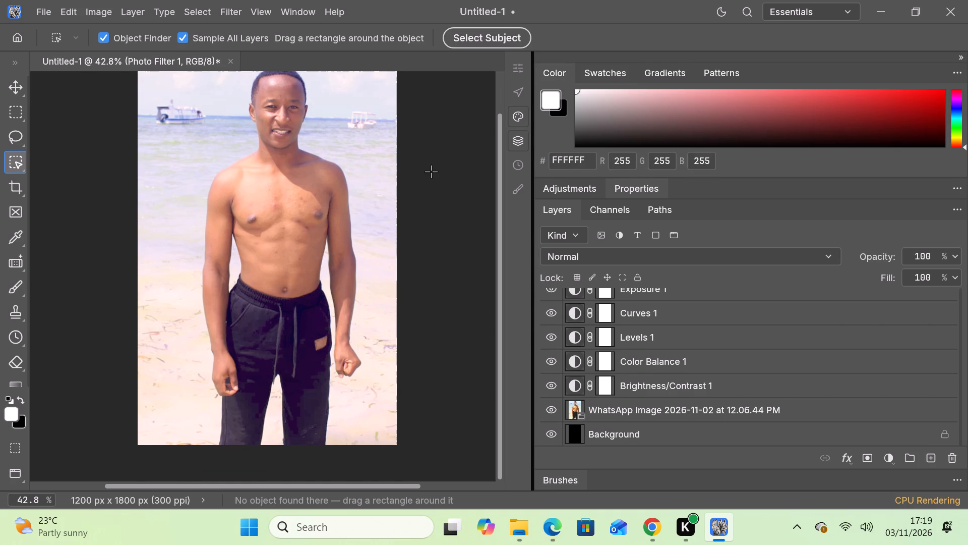
{"action": "scroll", "coordinate": [431, 172], "scroll_direction": "up", "scroll_amount": 2}
{"action": "scroll", "coordinate": [431, 172], "scroll_direction": "down", "scroll_amount": 2}
{"action": "scroll", "coordinate": [431, 172], "scroll_direction": "up", "scroll_amount": 1}
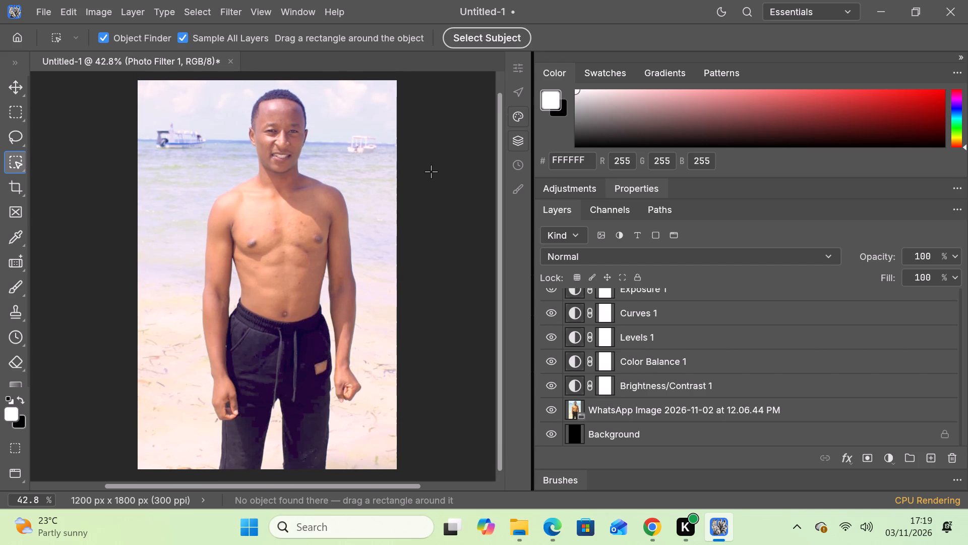
{"action": "scroll", "coordinate": [431, 172], "scroll_direction": "up", "scroll_amount": 1}
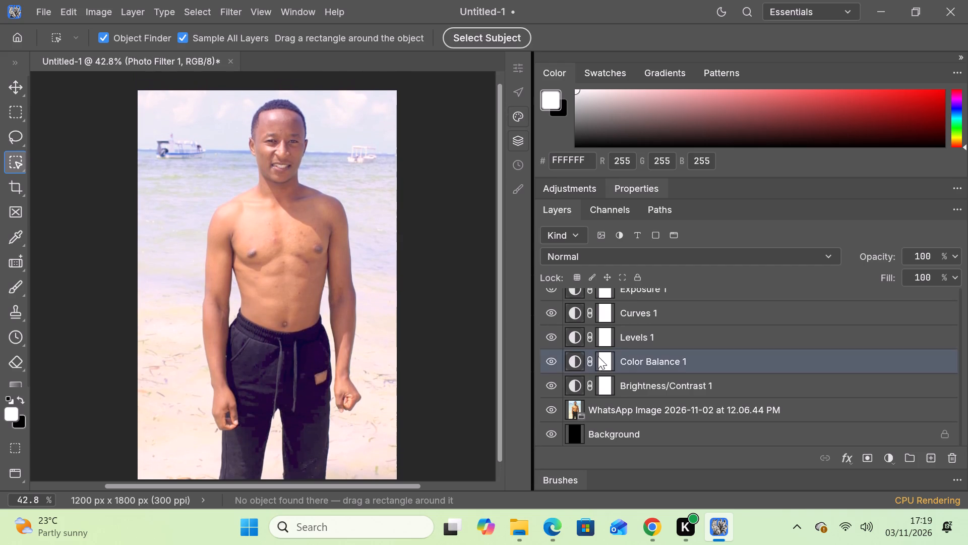